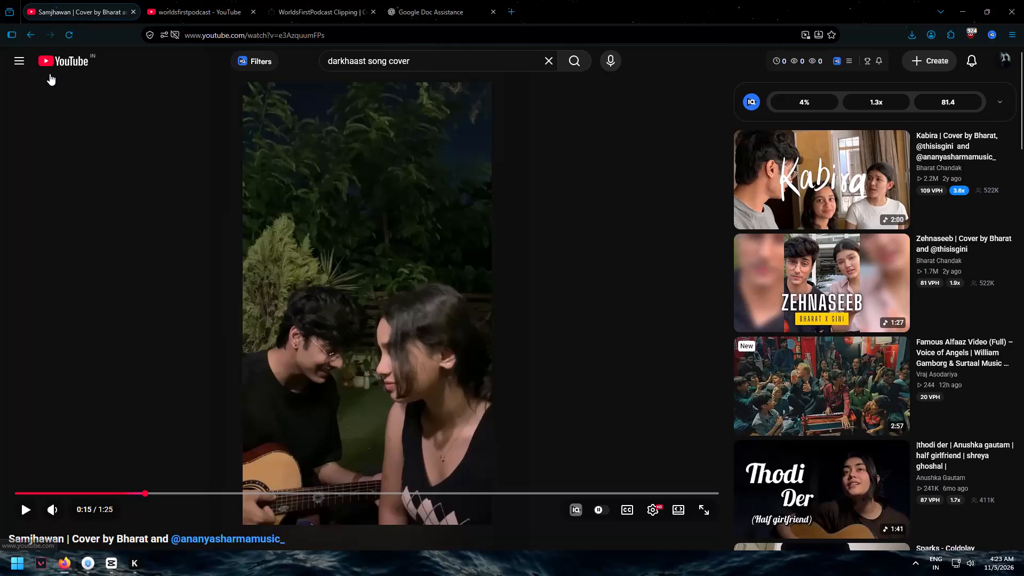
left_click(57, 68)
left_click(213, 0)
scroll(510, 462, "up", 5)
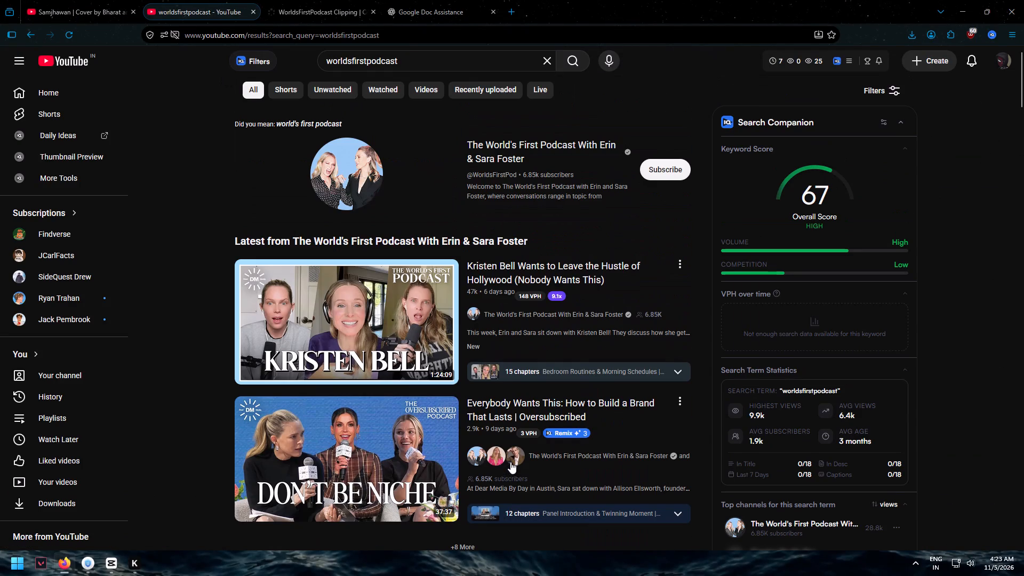
Switch to CapCut and delete all text, video and audio clips from the 1103 project's timeline.
left_click(107, 563)
left_click_drag(445, 495, 310, 393)
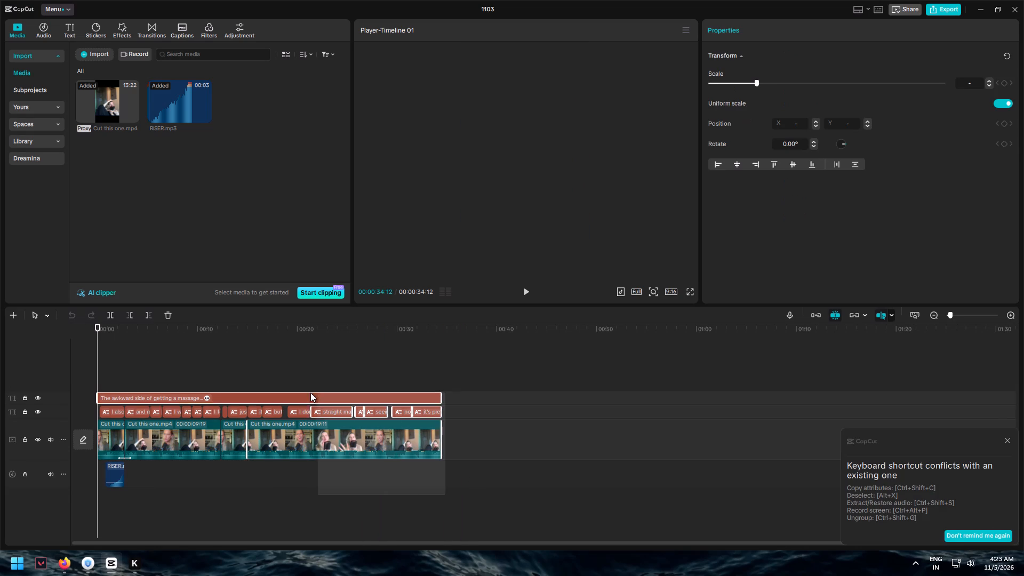
left_click_drag(310, 393, 100, 391)
right_click(245, 399)
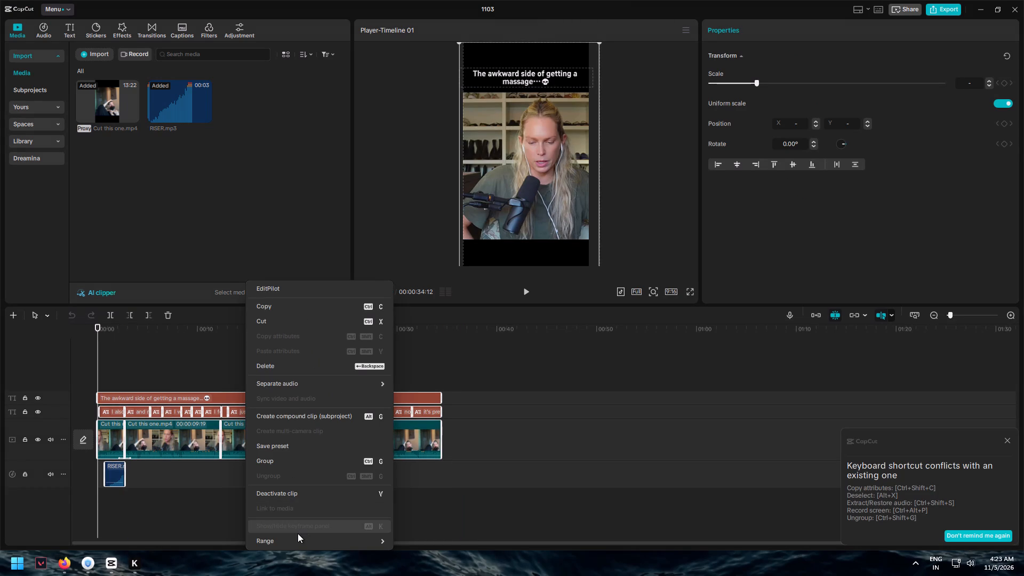
left_click(284, 371)
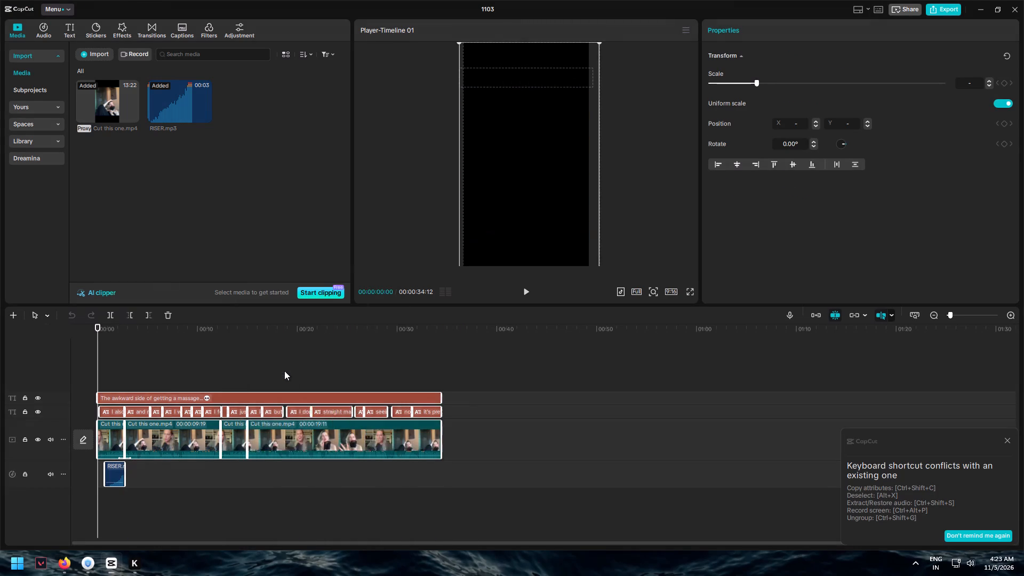
Dismiss the notification about keyboard shortcut conflicts.
left_click(915, 564)
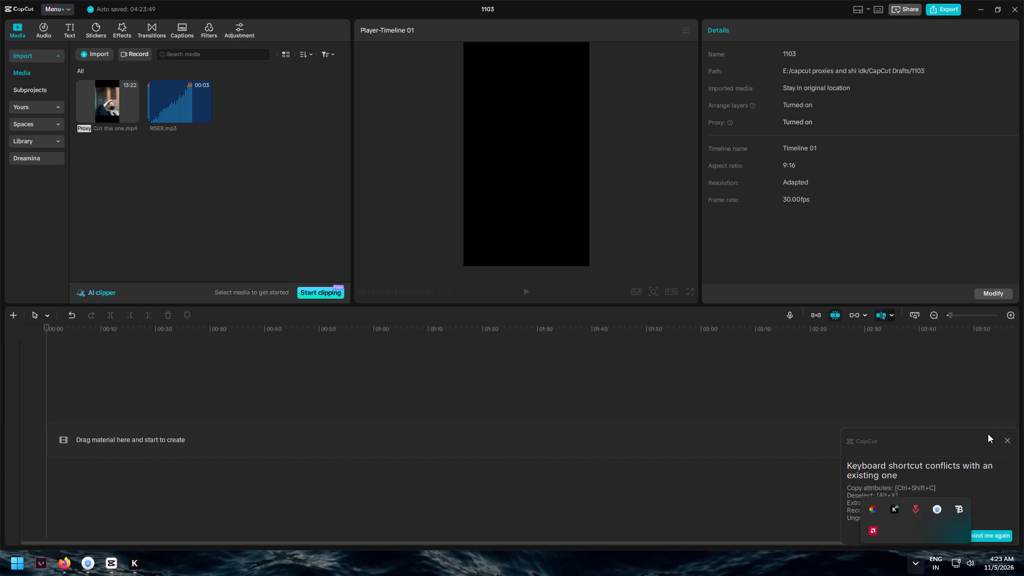
left_click(1006, 441)
left_click(739, 418)
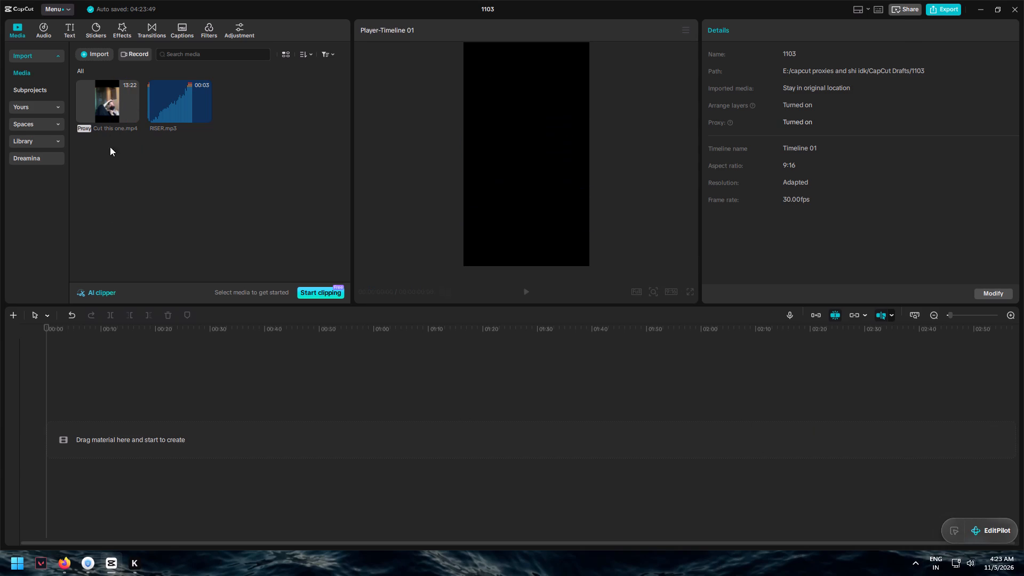
Add Cut this one.mp4 to the start of the empty timeline.
left_click_drag(110, 94, 99, 429)
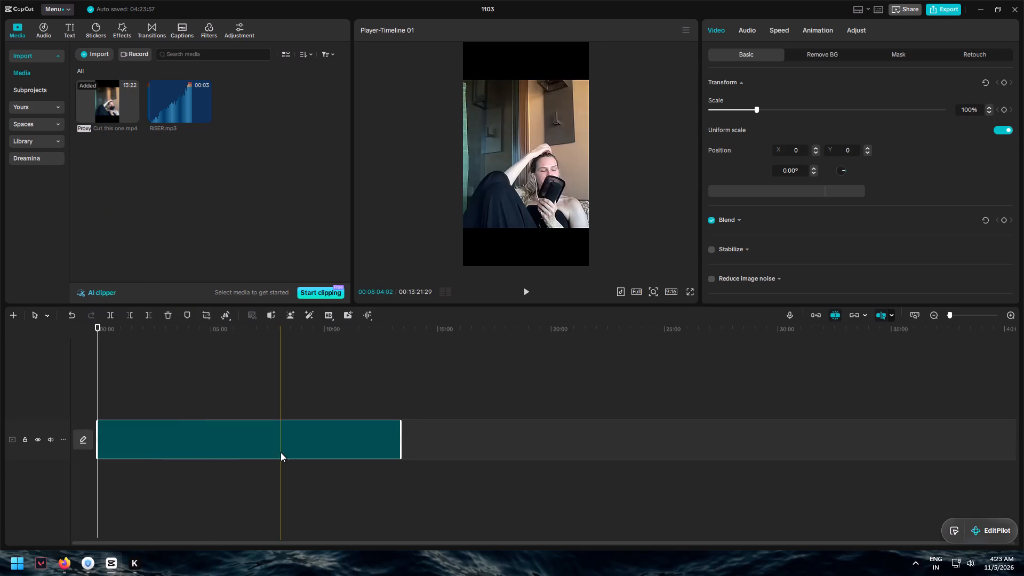
Play the footage between about two and three and a half minutes to find where the wanted segment begins.
left_click(173, 395)
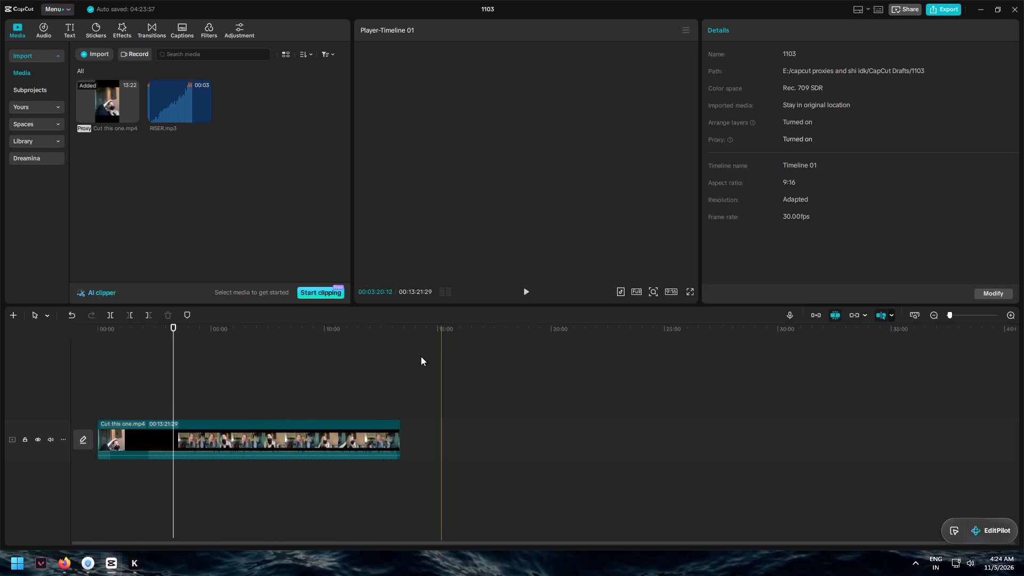
left_click(957, 315)
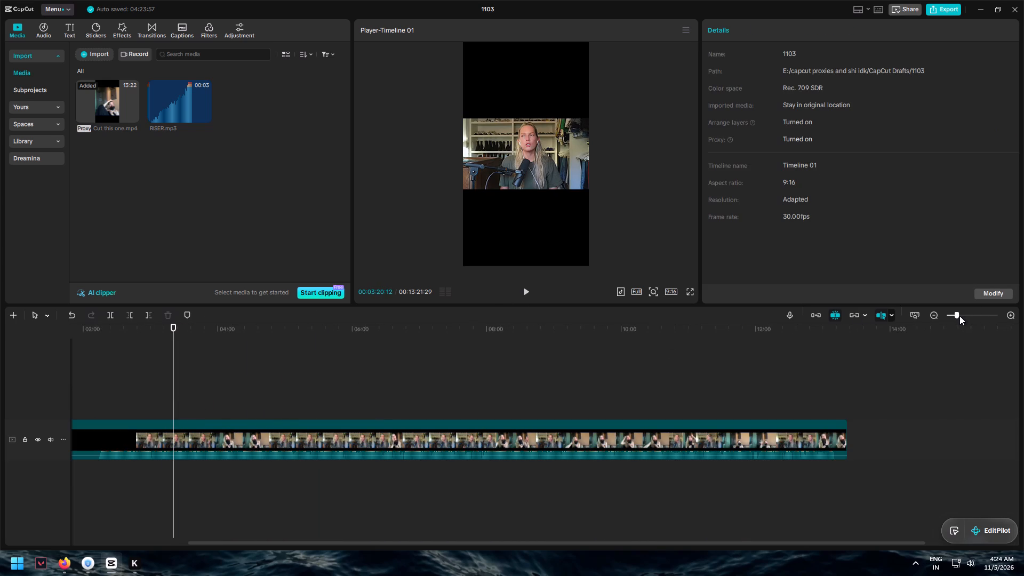
left_click(135, 394)
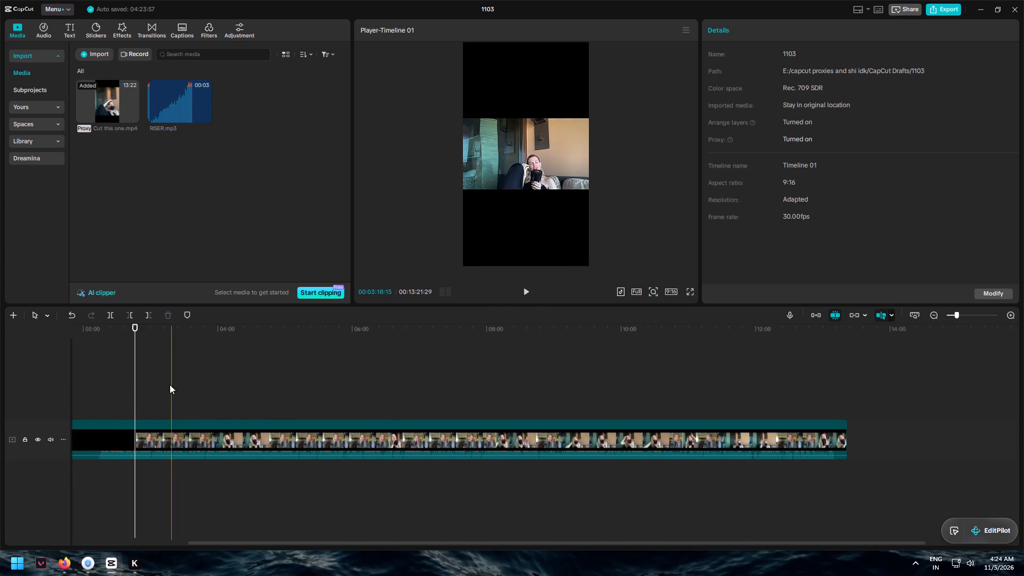
double_click(529, 294)
left_click(529, 294)
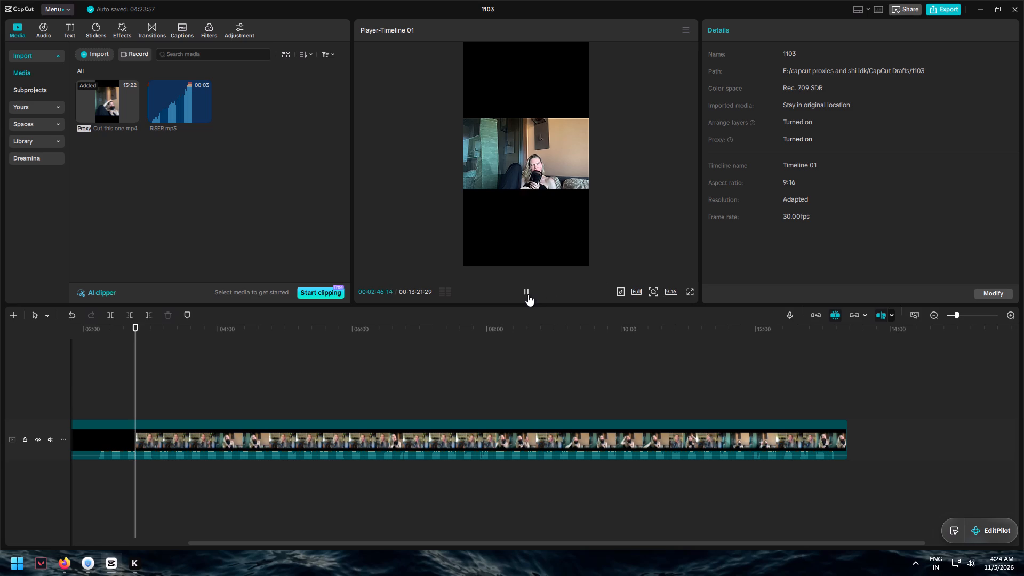
left_click(93, 410)
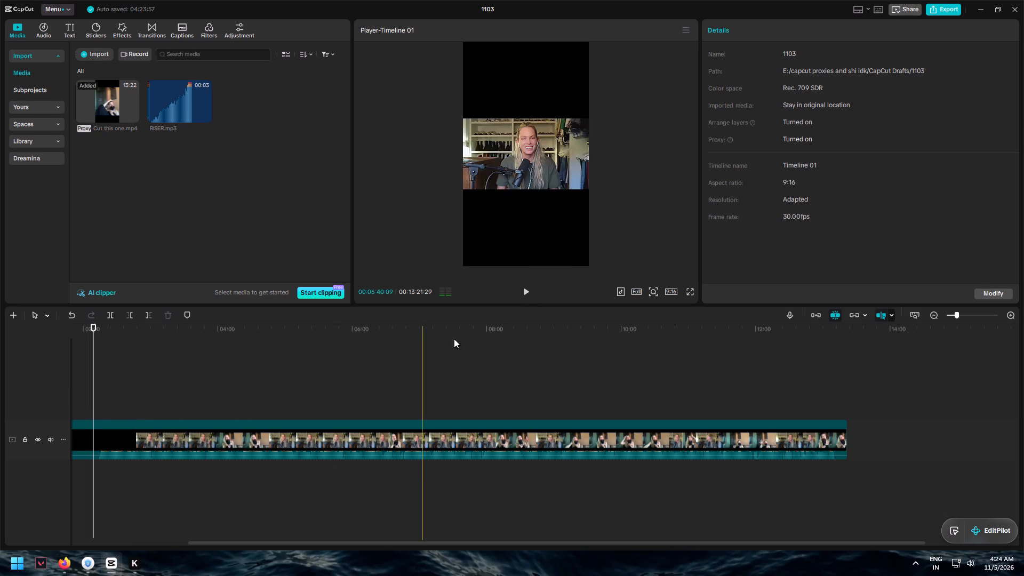
left_click(520, 292)
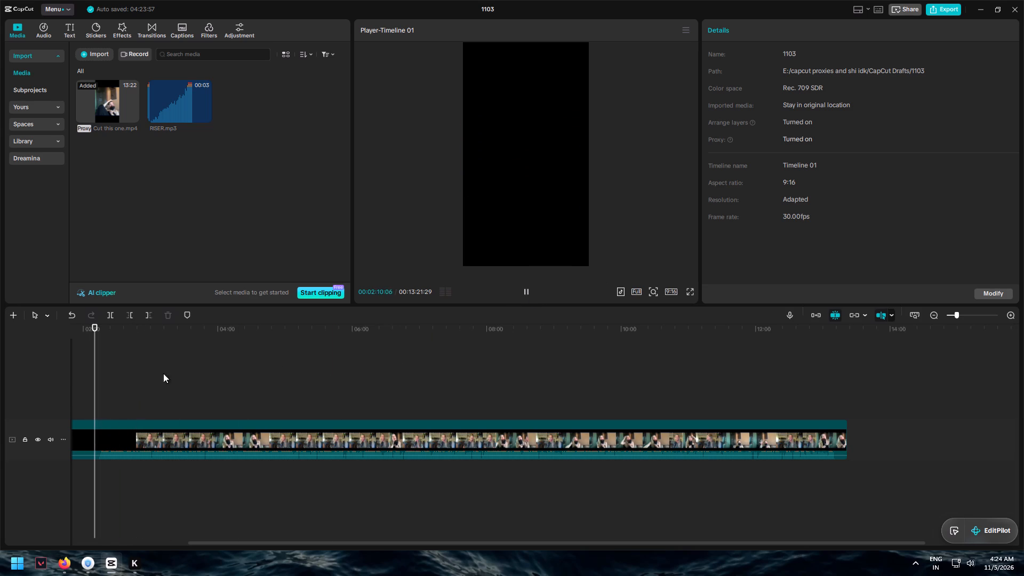
left_click(99, 397)
left_click(524, 289)
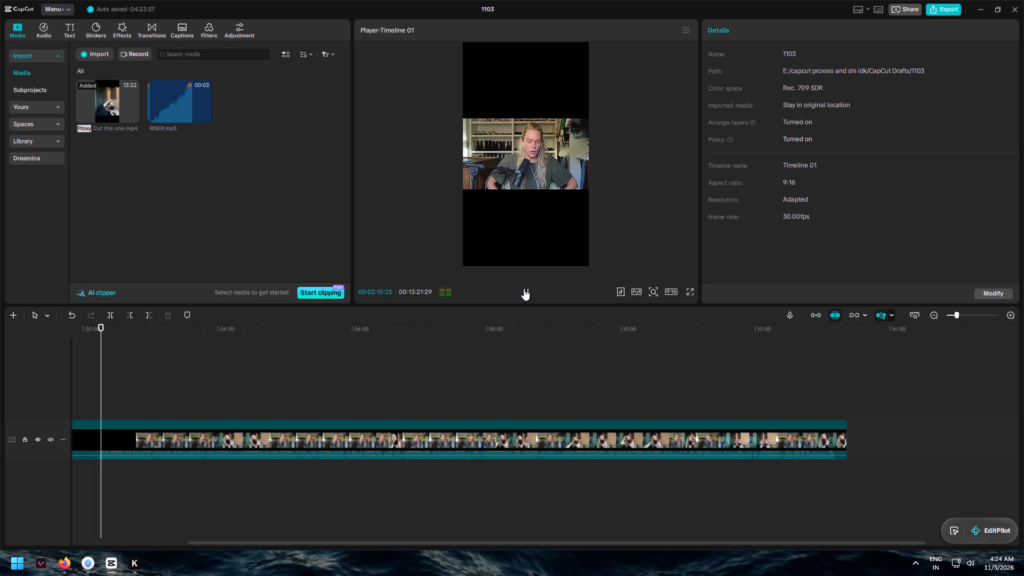
left_click(971, 315)
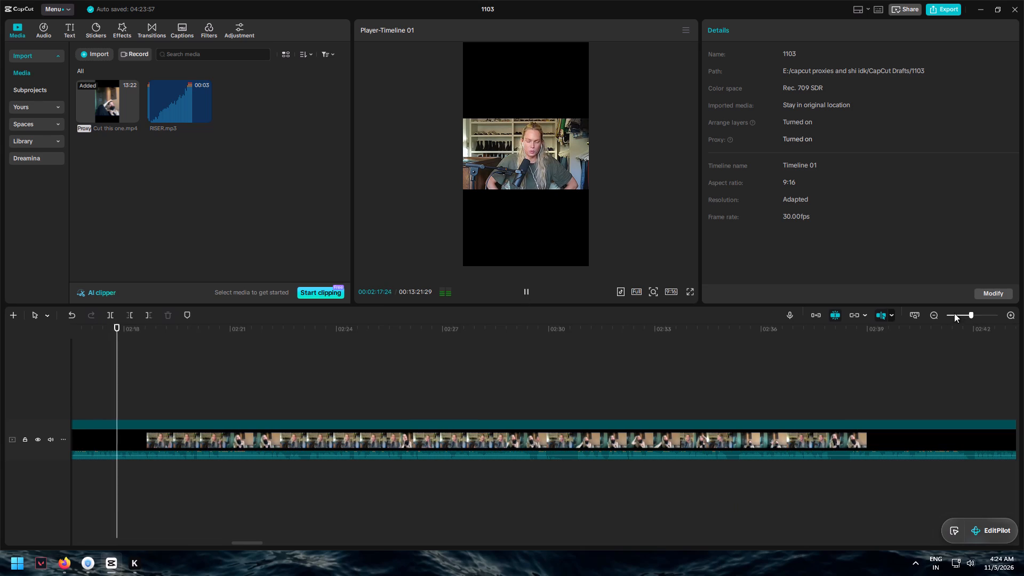
left_click_drag(255, 546, 249, 545)
left_click_drag(253, 542, 247, 542)
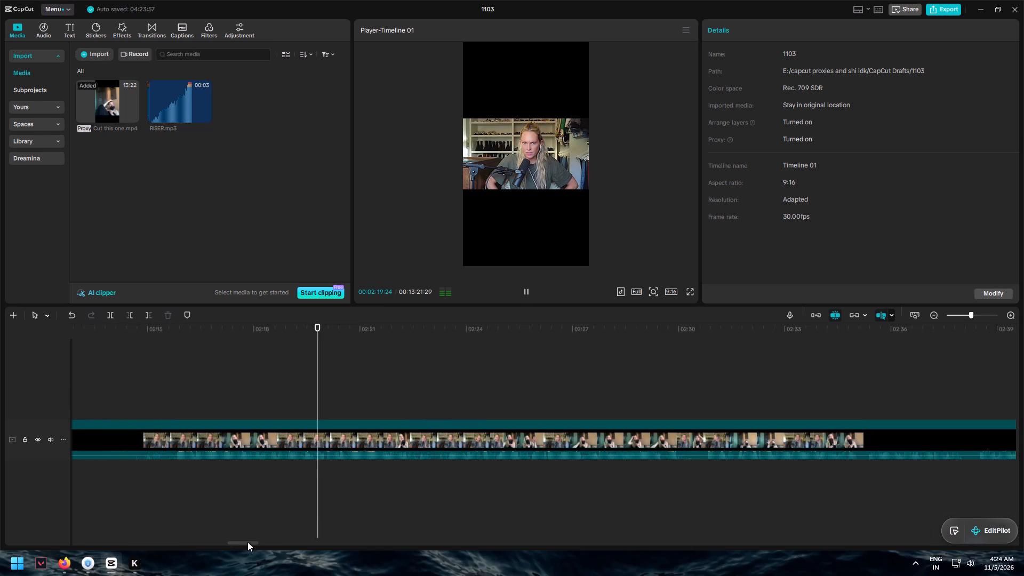
left_click_drag(247, 542, 244, 542)
left_click(957, 314)
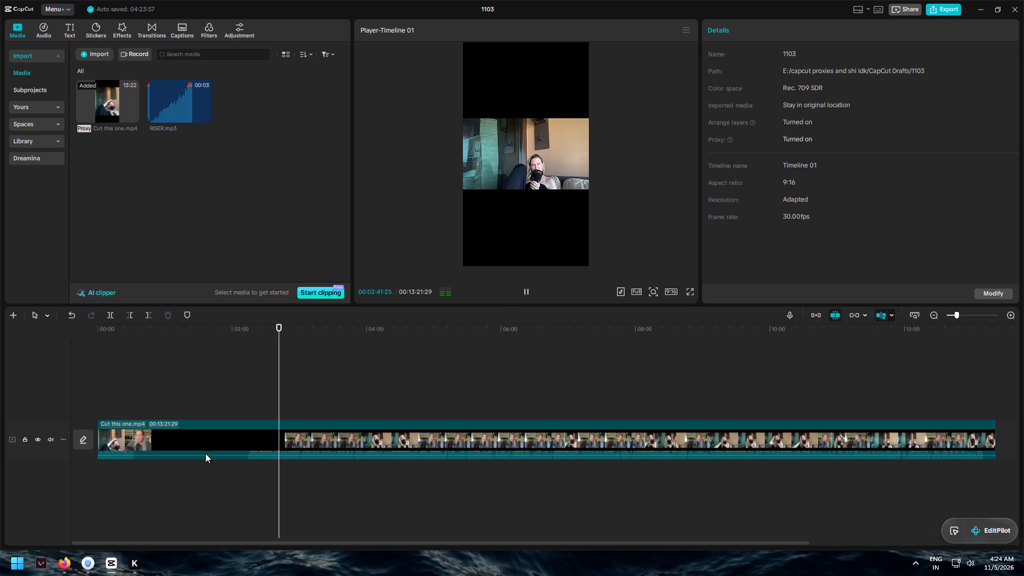
Split the video at 00:02:12:24 and delete the part before the cut.
left_click(240, 393)
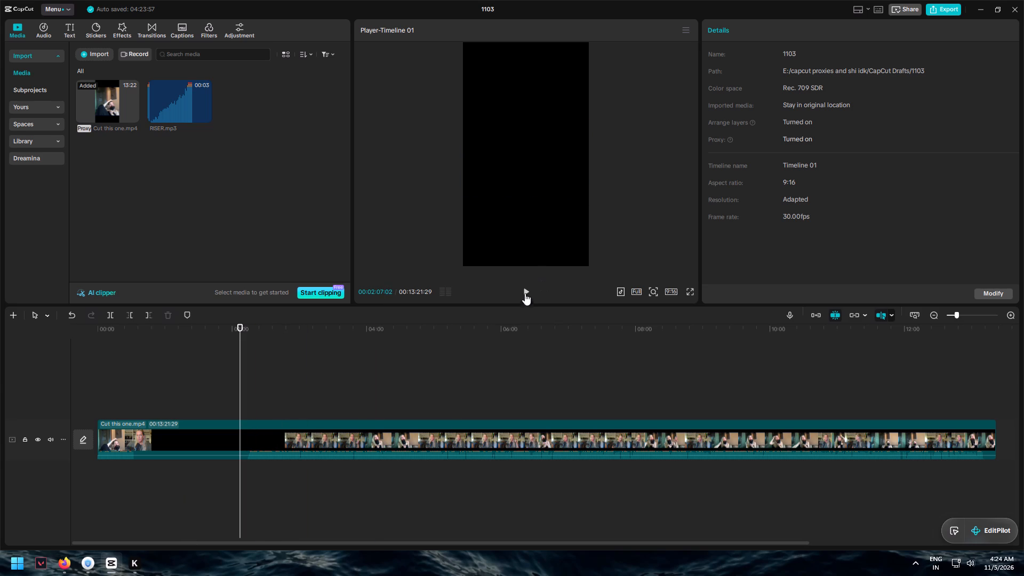
left_click(522, 295)
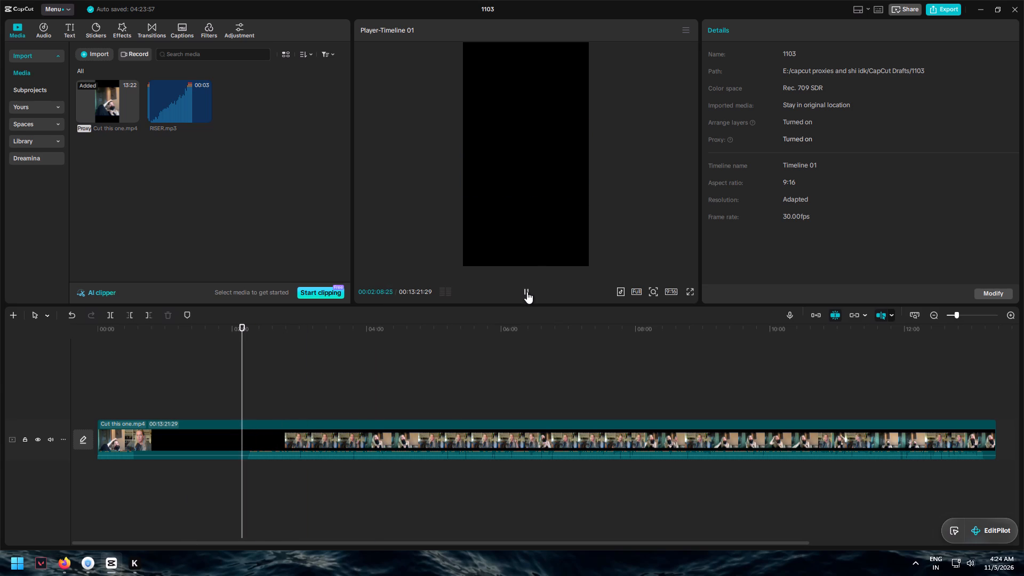
left_click(527, 292)
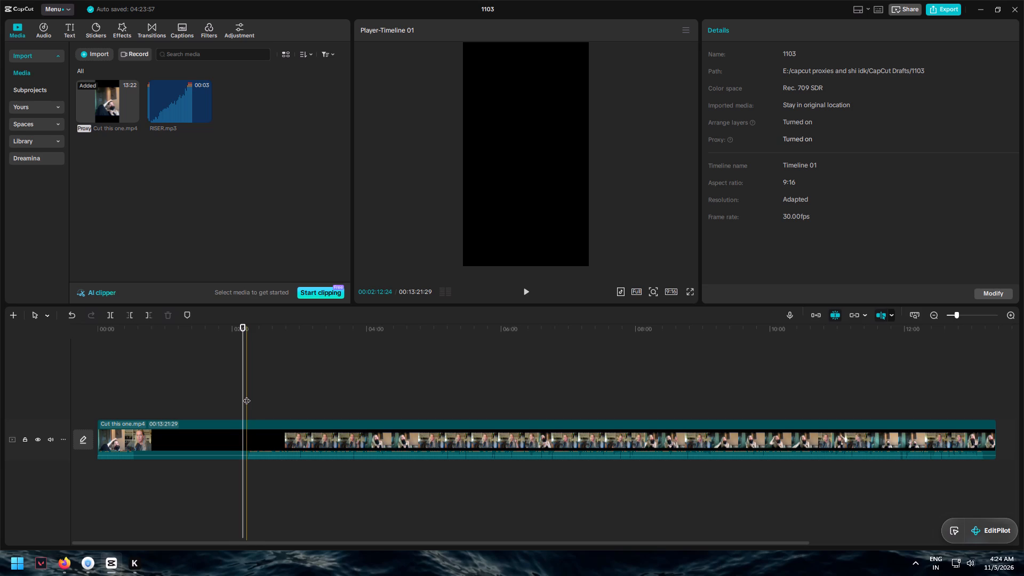
left_click(246, 395)
key("ctrl+b")
left_click(220, 444)
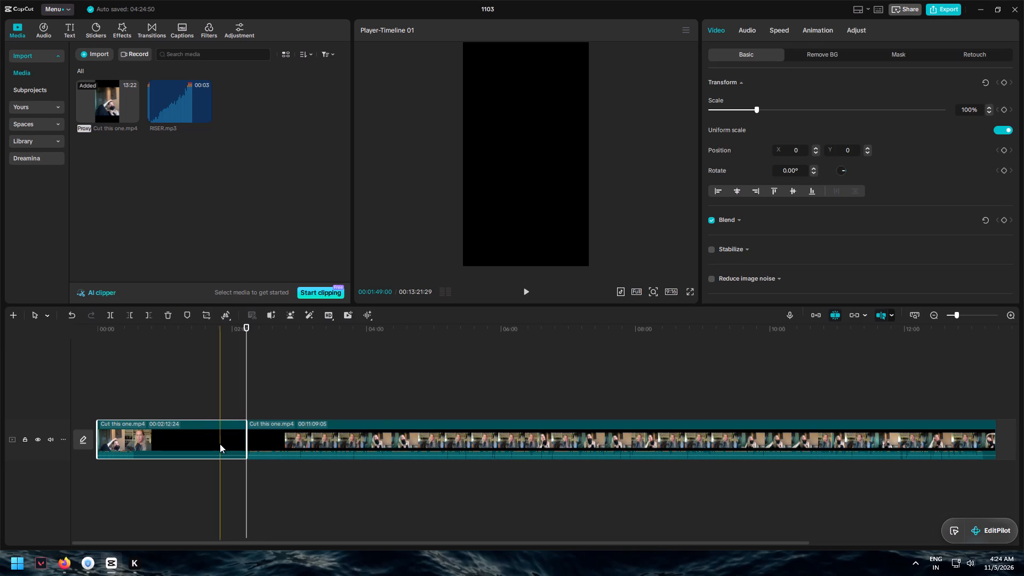
key("Delete")
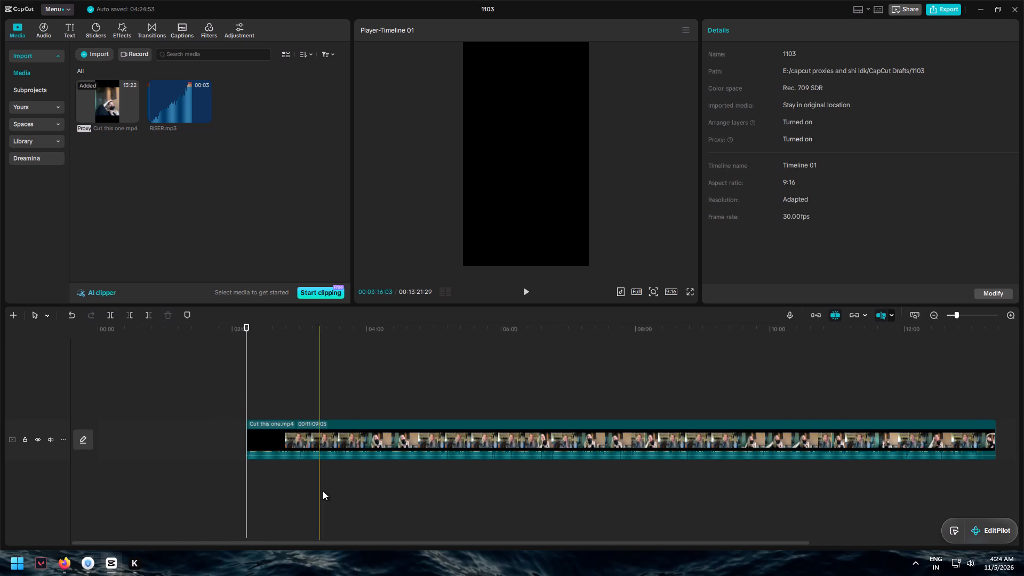
Move the remaining video clip to the very beginning of the timeline.
left_click_drag(311, 505, 1023, 445)
left_click_drag(643, 446, 641, 446)
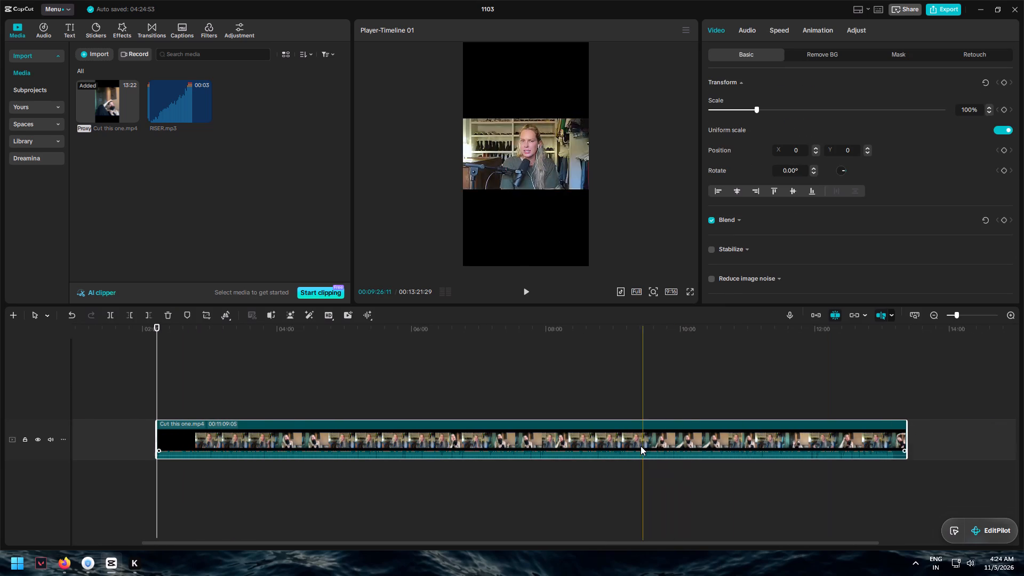
left_click_drag(641, 446, 341, 484)
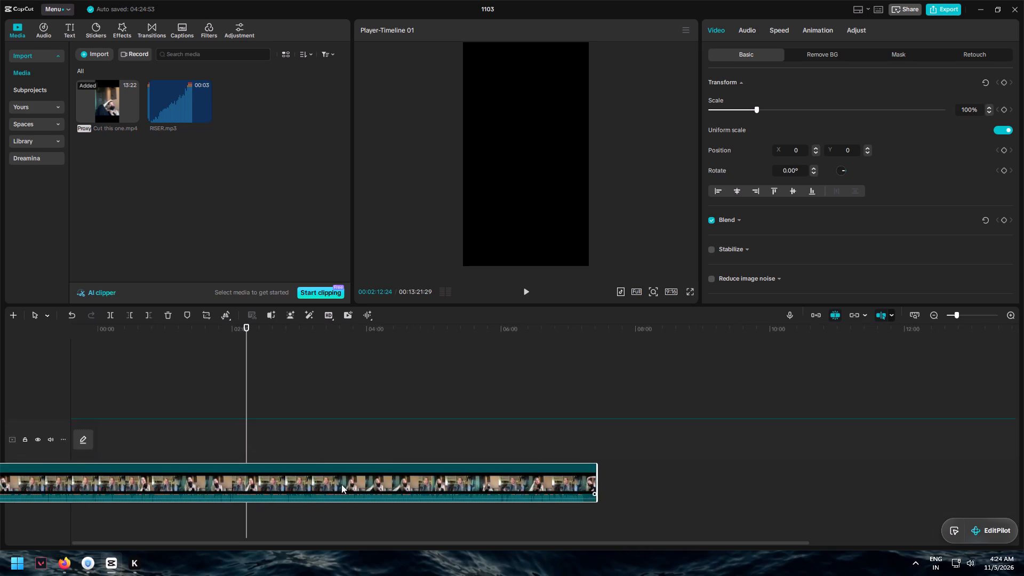
left_click_drag(341, 484, 577, 450)
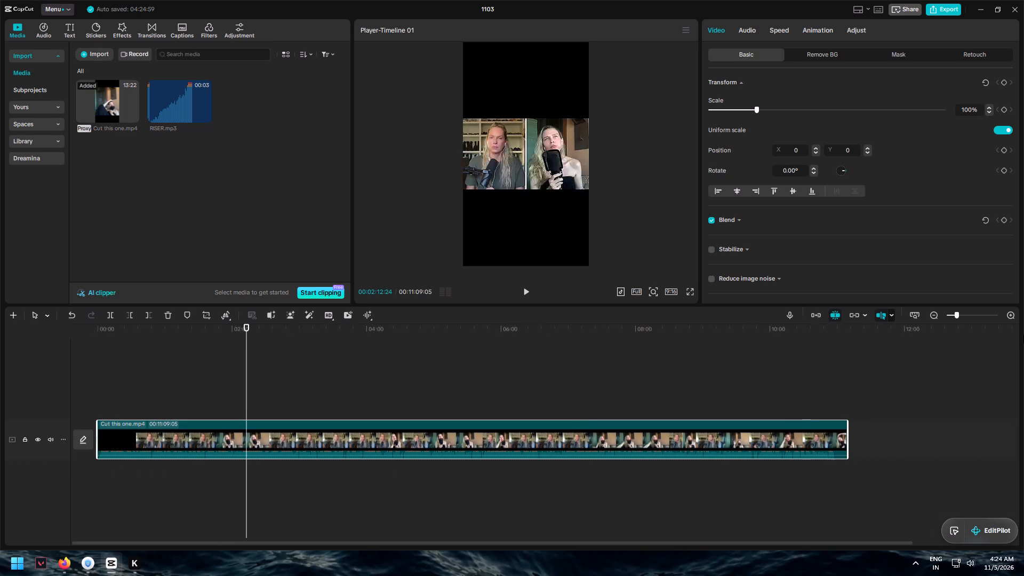
Split the clip at 00:00:01:07, delete the short opening piece and move the rest to the timeline's start.
left_click(965, 315)
left_click_drag(247, 334, 5, 338)
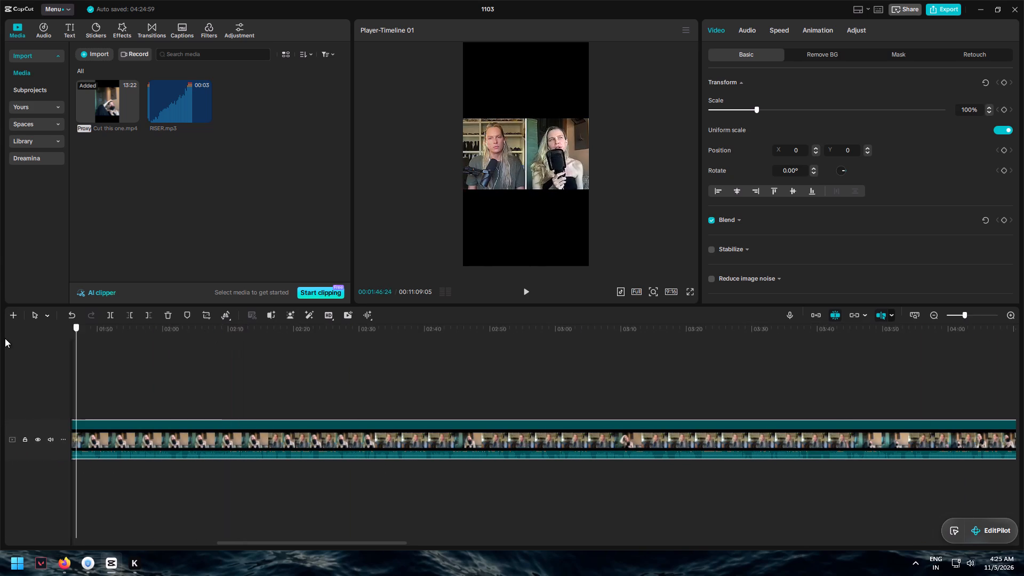
left_click_drag(5, 338, 0, 338)
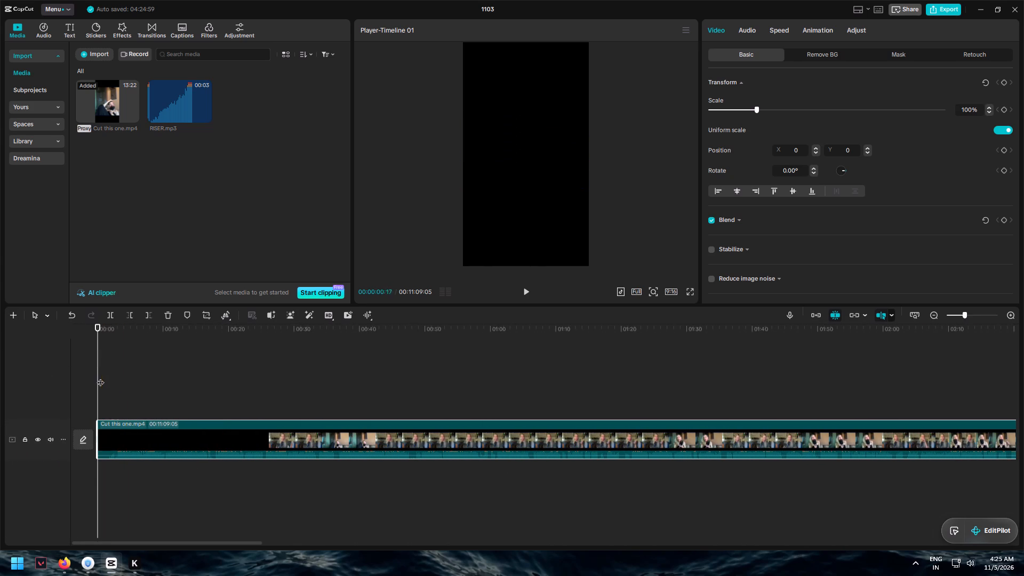
left_click(106, 373)
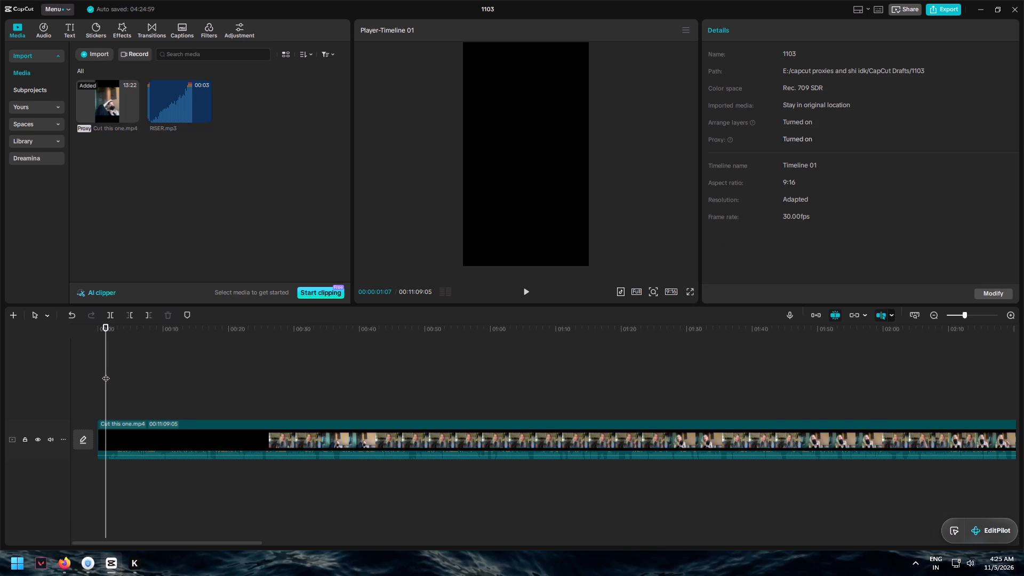
key("ctrl+b")
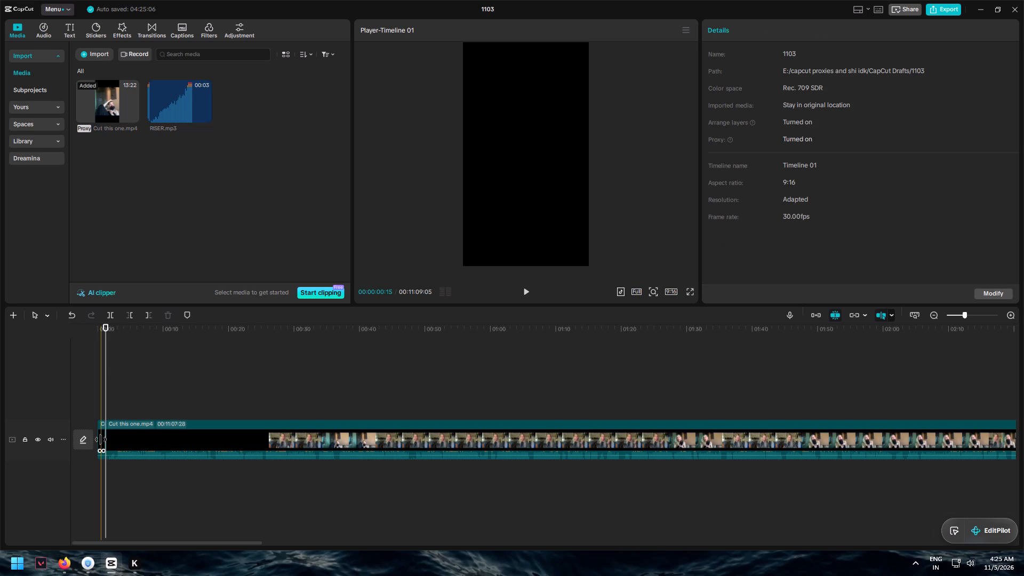
left_click(101, 439)
key("Delete")
left_click_drag(140, 438, 127, 439)
Play the opening, trim about 1.7 seconds off the clip's start and move it back to the timeline's beginning.
left_click(94, 399)
left_click(90, 391)
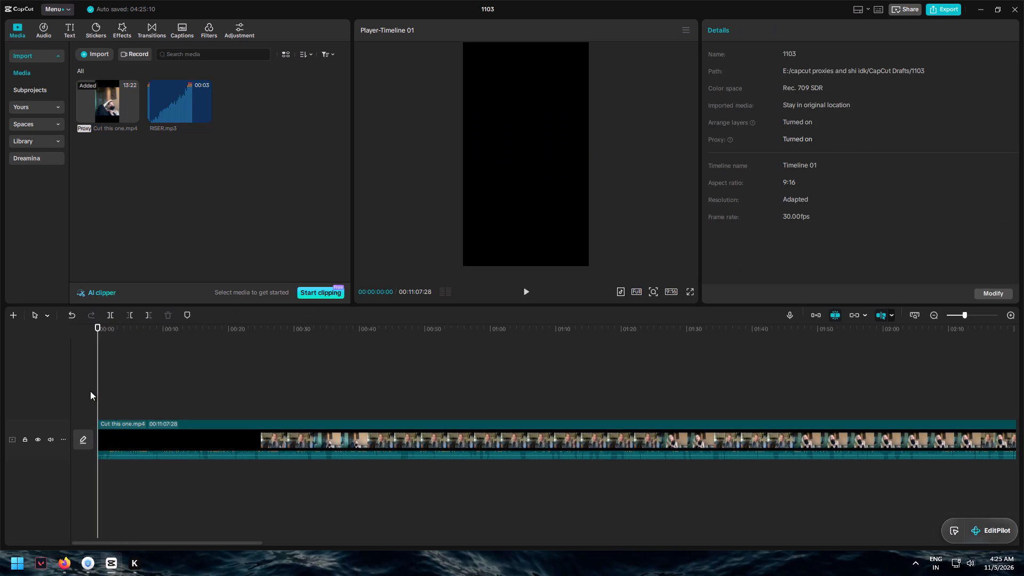
left_click(526, 293)
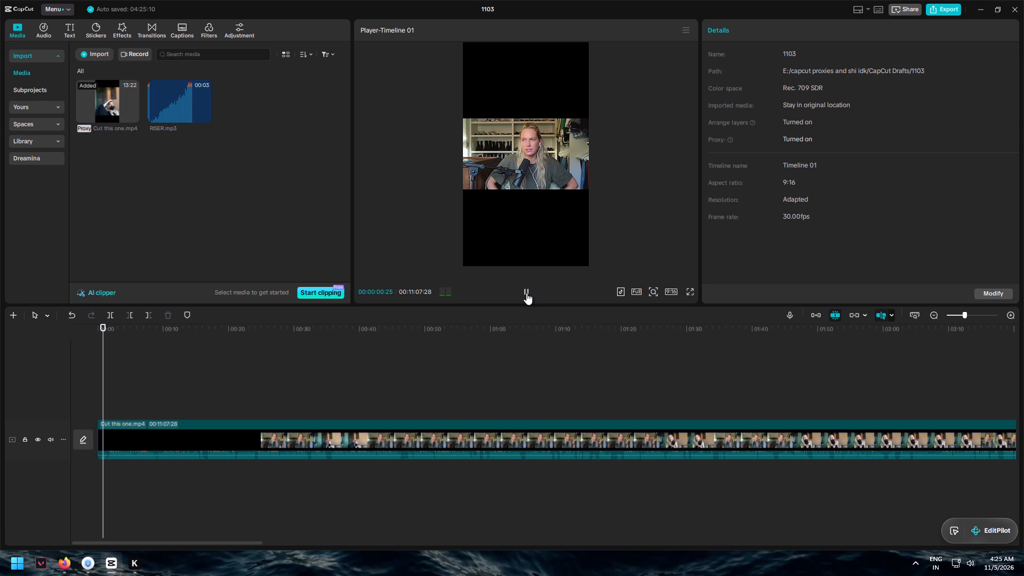
left_click(526, 293)
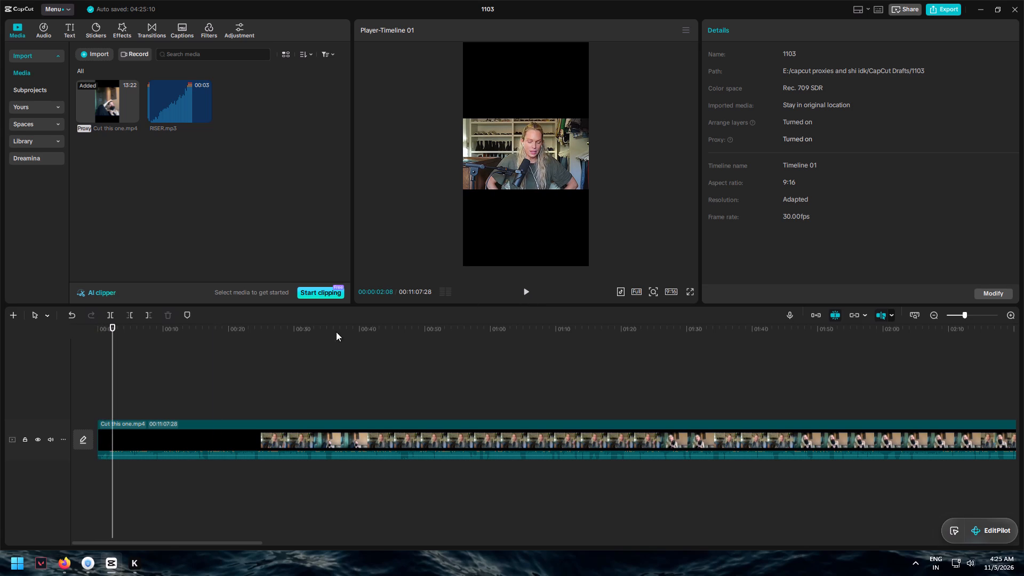
left_click_drag(98, 433, 99, 433)
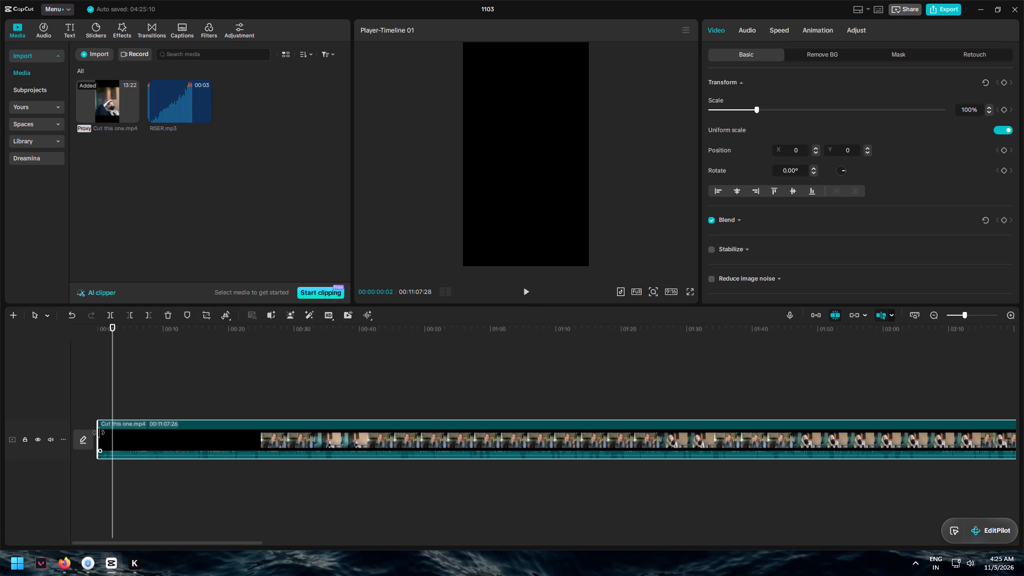
left_click_drag(99, 433, 109, 433)
left_click_drag(181, 438, 166, 438)
Play the trimmed video from the timeline's start, and delete the whole clip from the timeline.
double_click(99, 374)
left_click(521, 294)
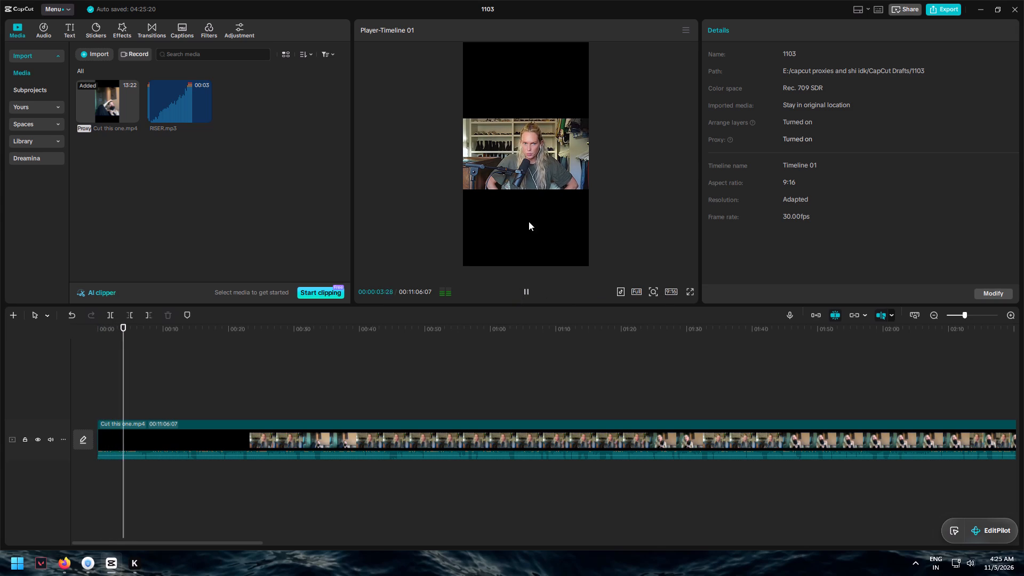
triple_click(534, 166)
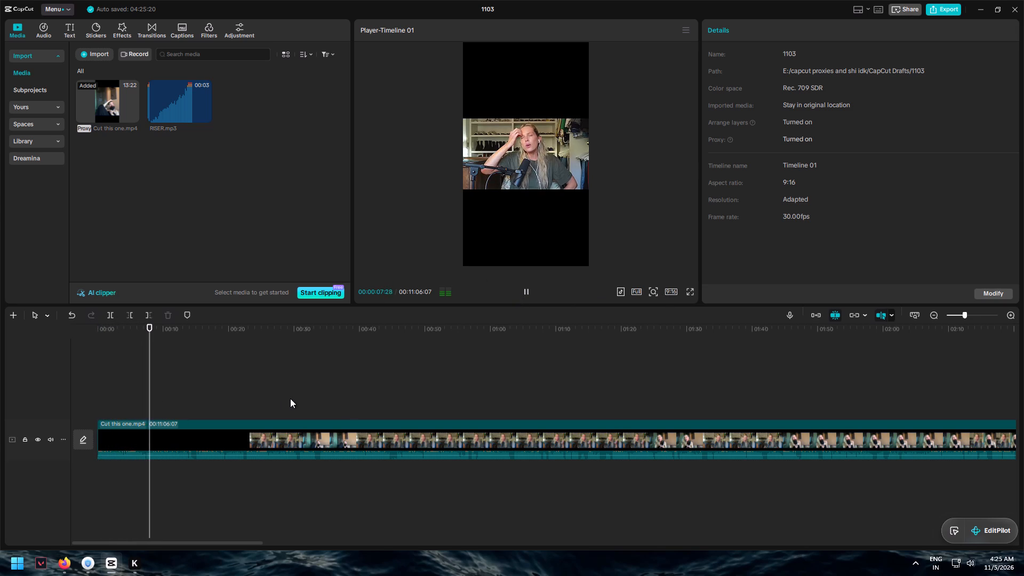
left_click(446, 452)
right_click(450, 431)
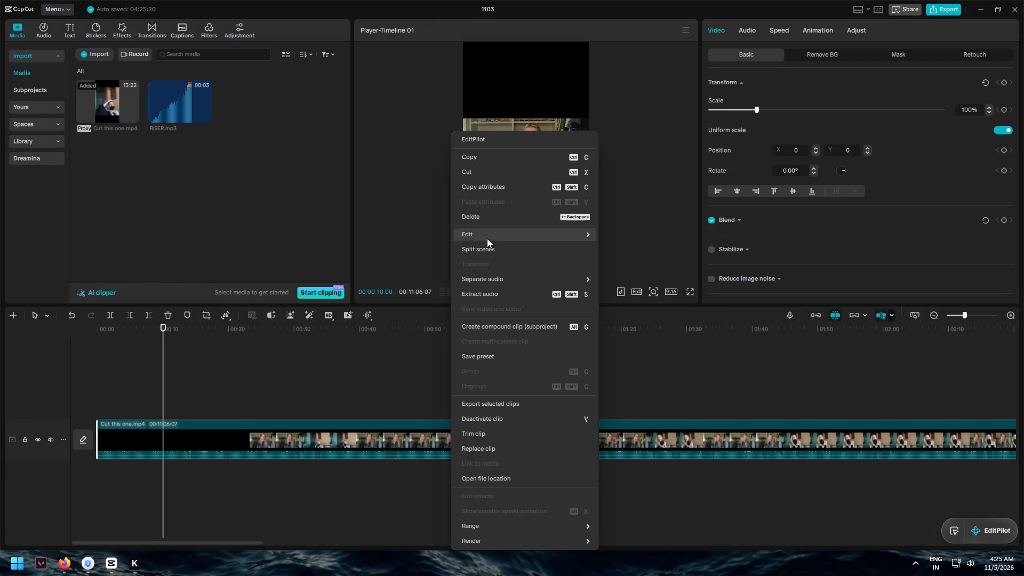
left_click(484, 221)
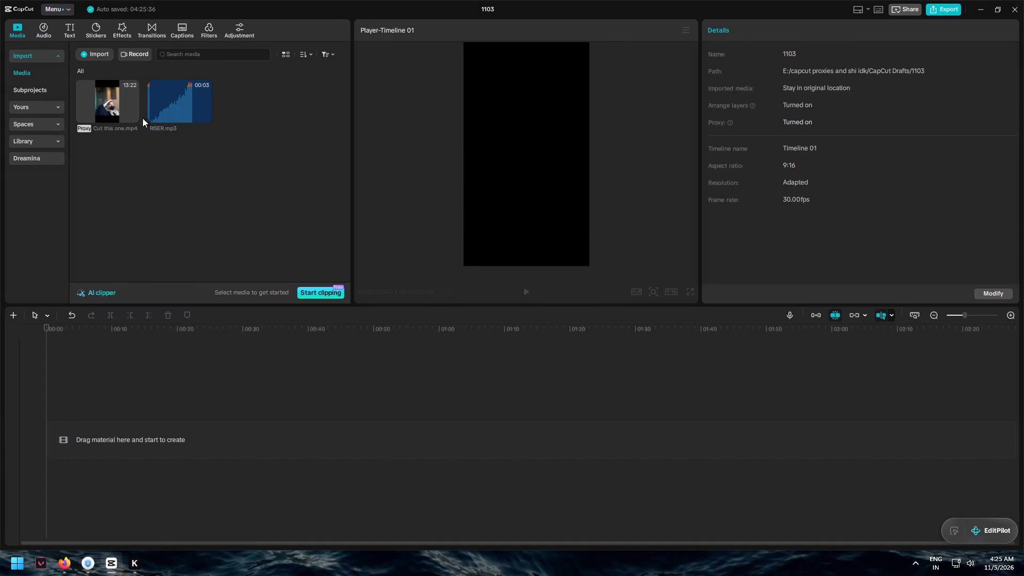
Remove Cut this one.mp4 and RISER.mp3 from the project's imported media.
right_click(133, 100)
left_click(157, 124)
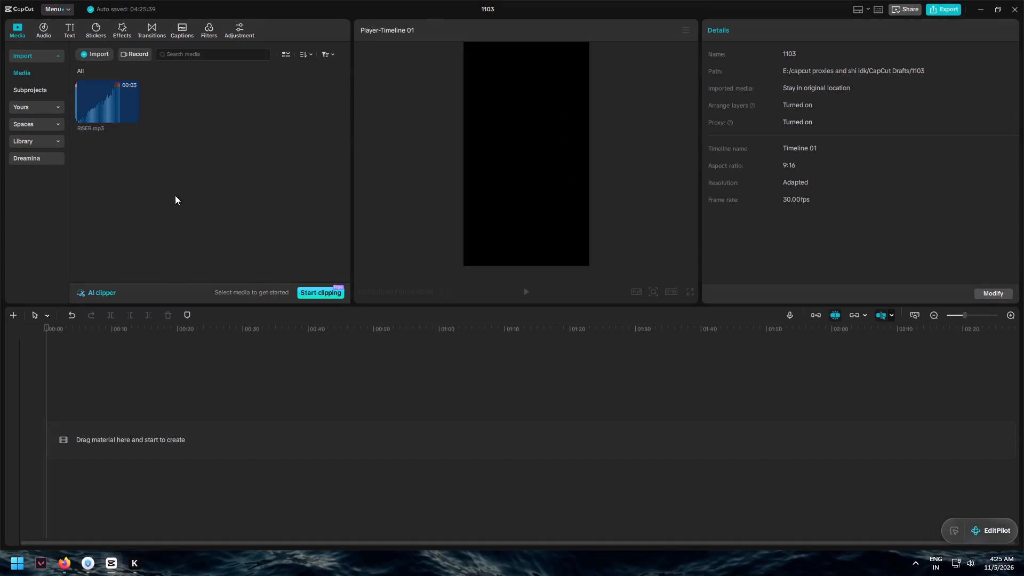
right_click(100, 104)
left_click(134, 126)
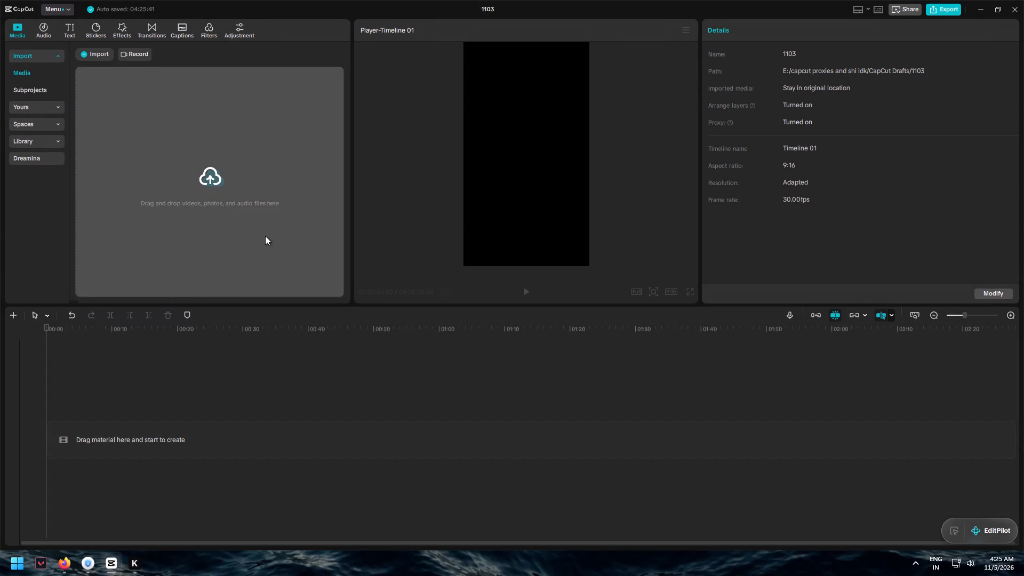
Import the YTDown.com podcast video from the WHOP materials > Footage folder on New Volume (D:).
left_click(188, 185)
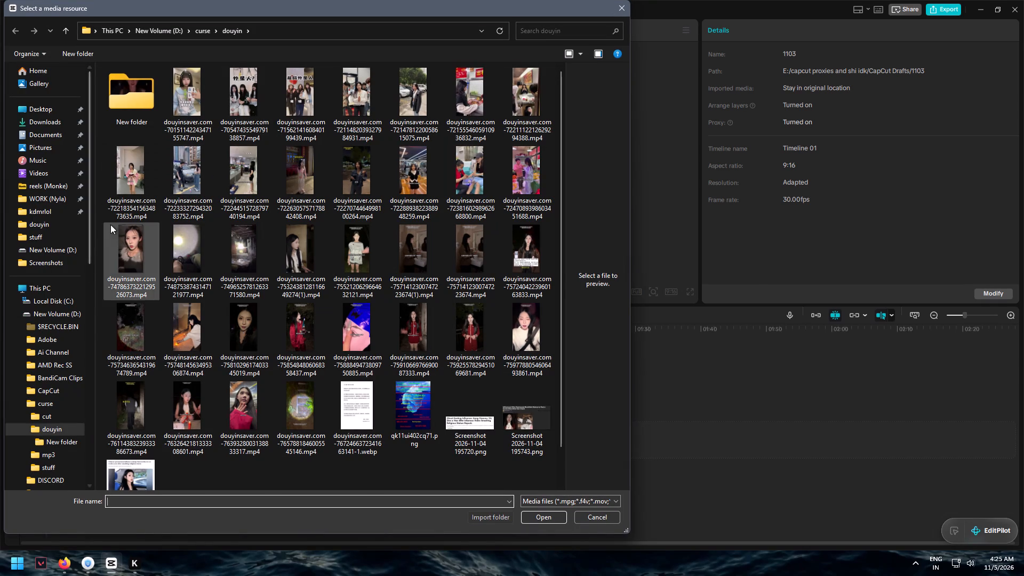
left_click(169, 28)
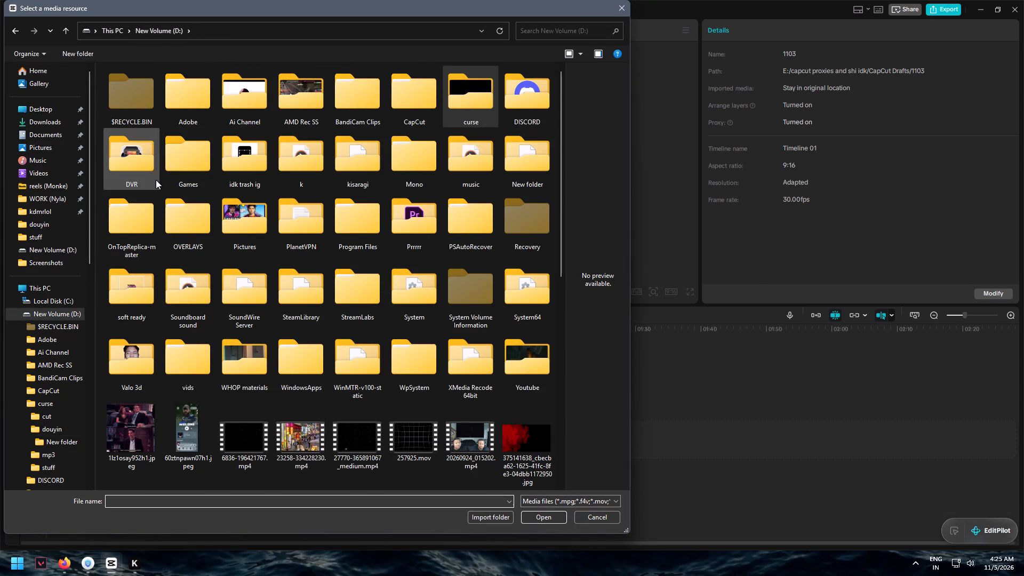
double_click(264, 373)
double_click(174, 68)
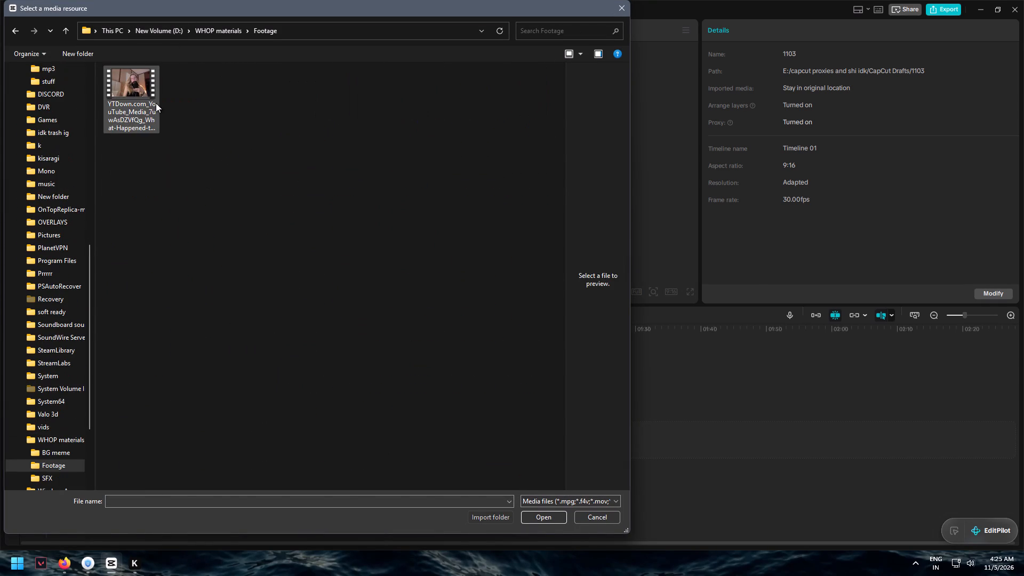
left_click(156, 102)
left_click(537, 517)
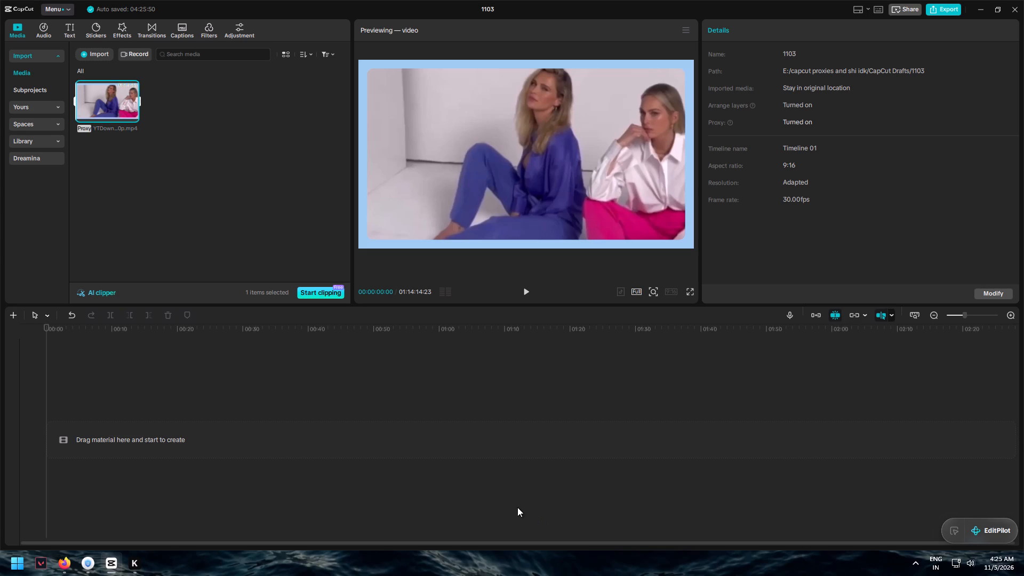
Place the imported podcast video at the start of the empty timeline, with its full length in view.
left_click_drag(120, 96, 130, 427)
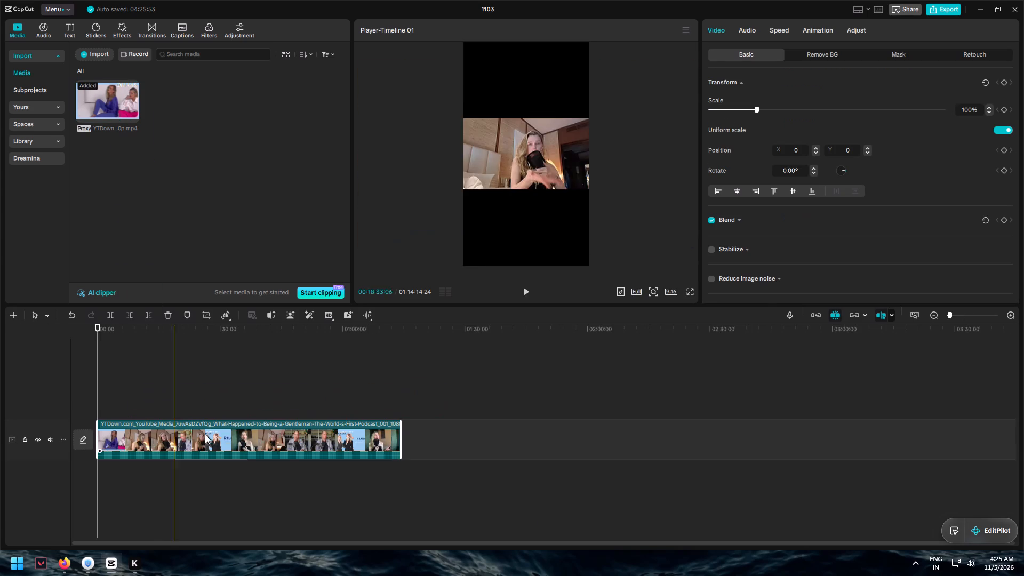
left_click(966, 313)
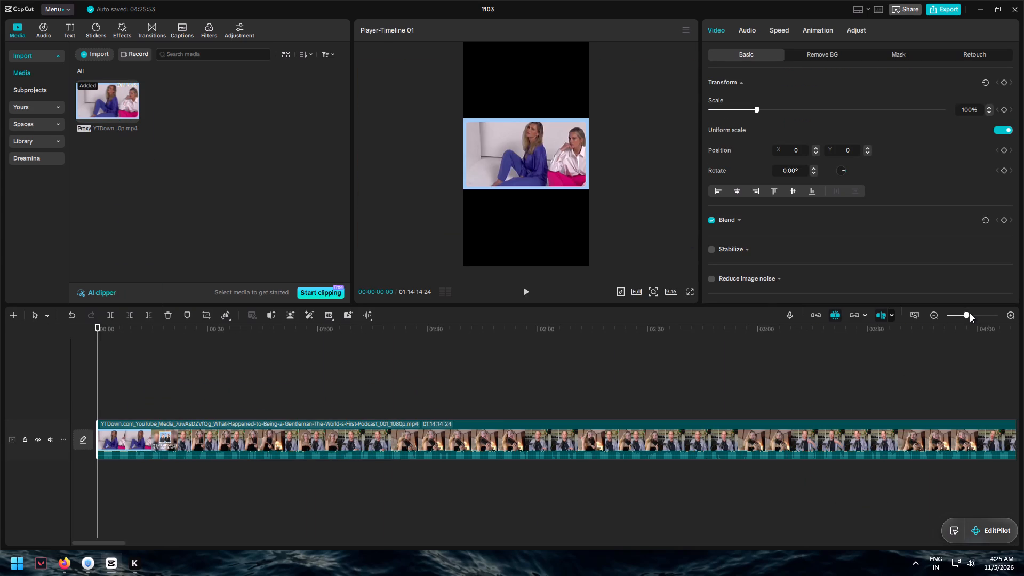
left_click(959, 312)
triple_click(957, 313)
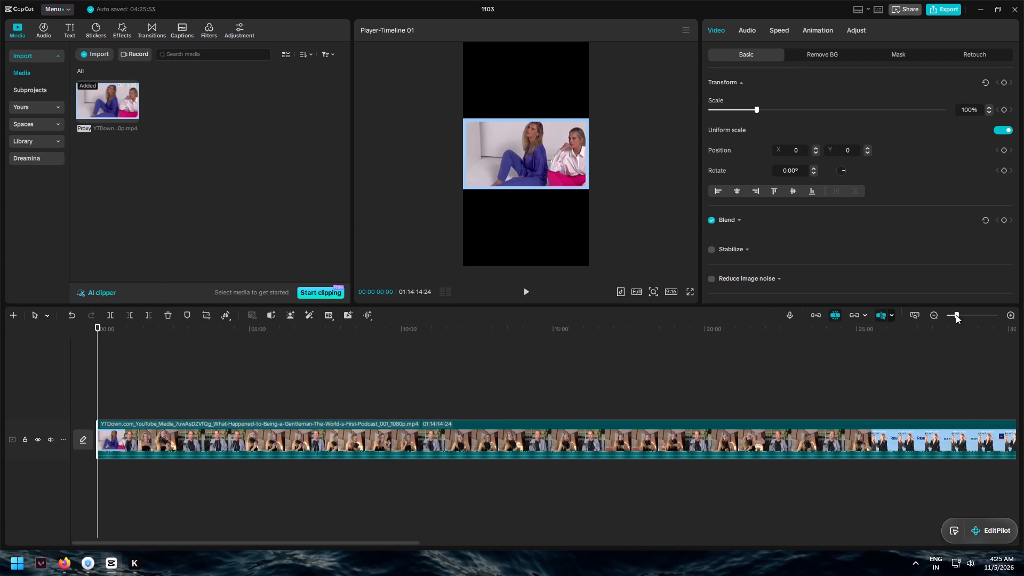
triple_click(956, 315)
left_click(953, 315)
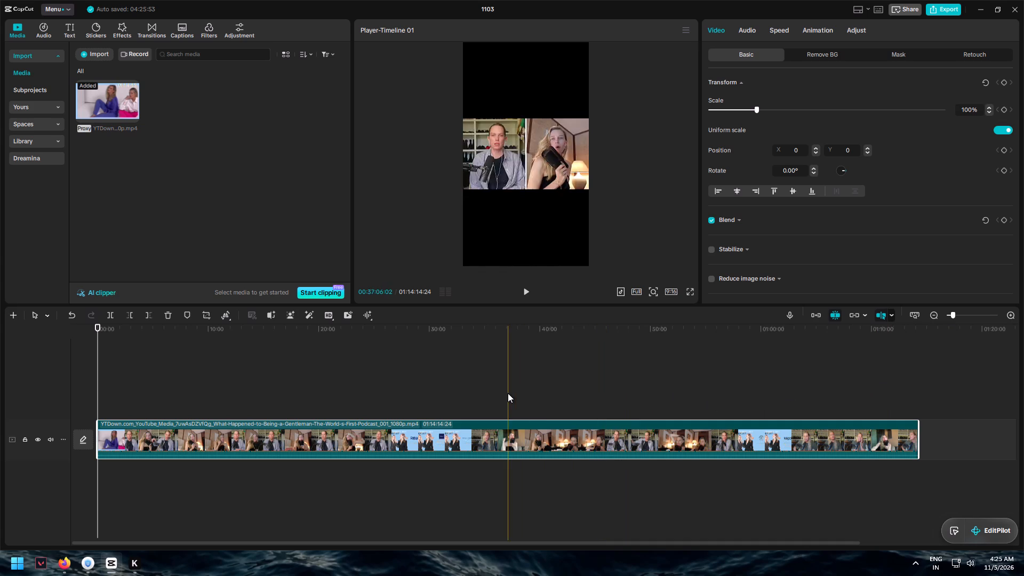
Sample playback of the podcast at several points between about 21 and 41 minutes to look for a usable segment.
left_click(360, 393)
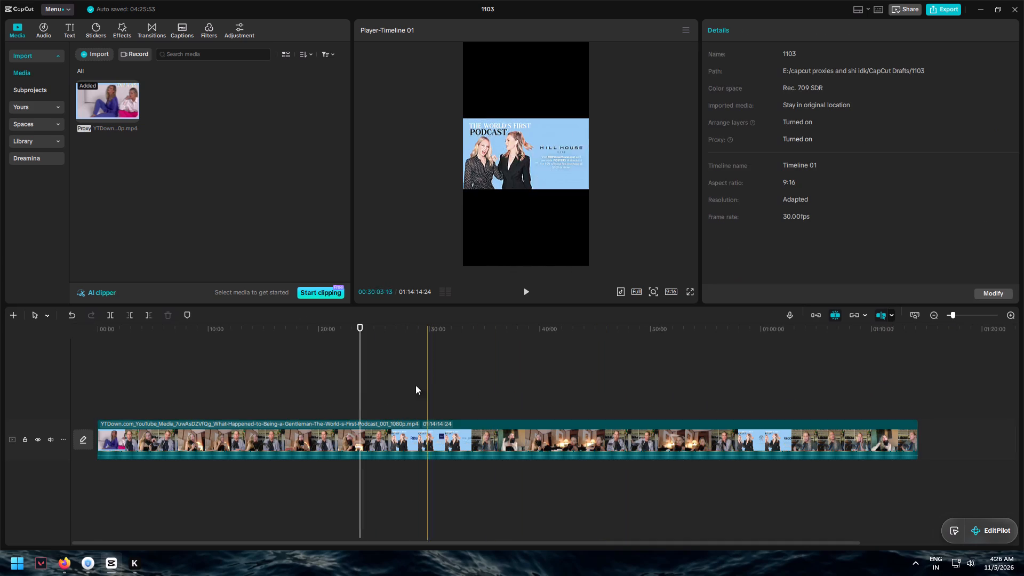
double_click(337, 385)
left_click(529, 287)
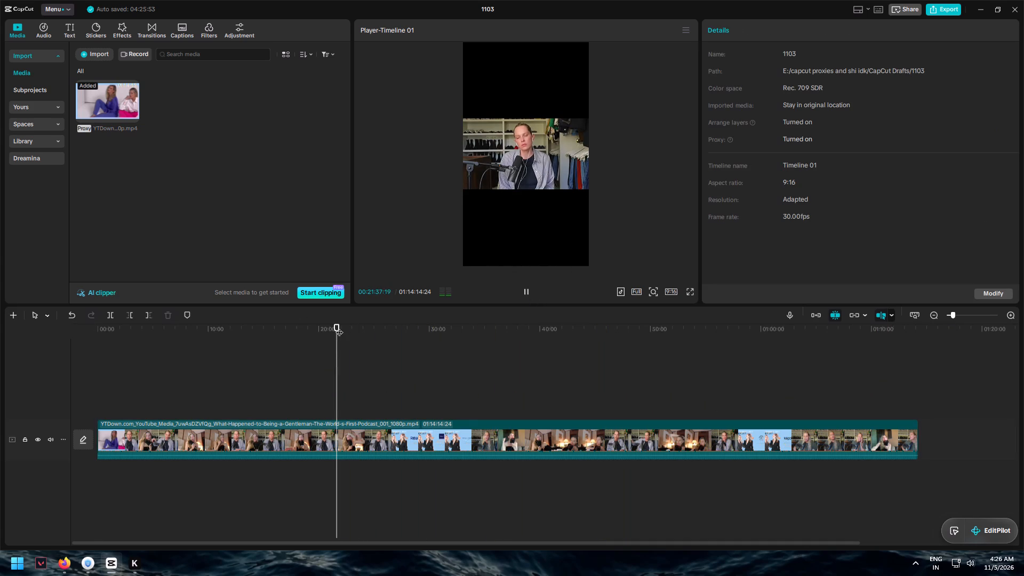
left_click(358, 338)
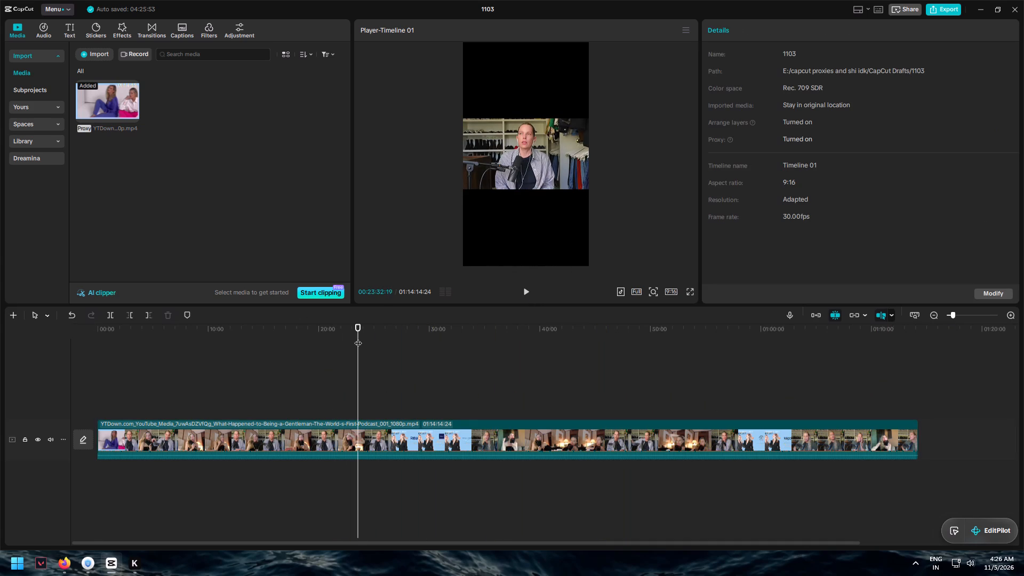
left_click(532, 293)
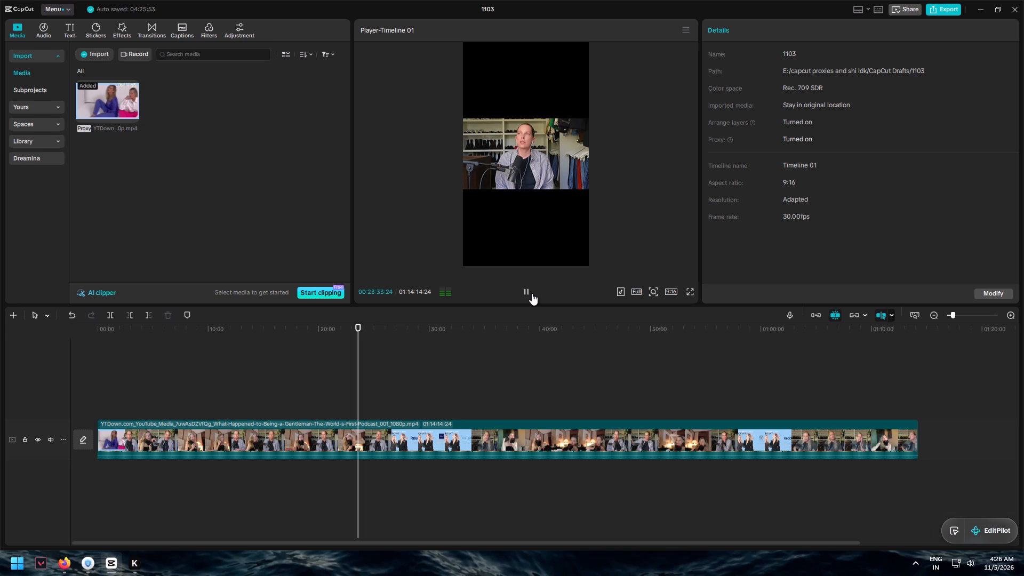
left_click(386, 385)
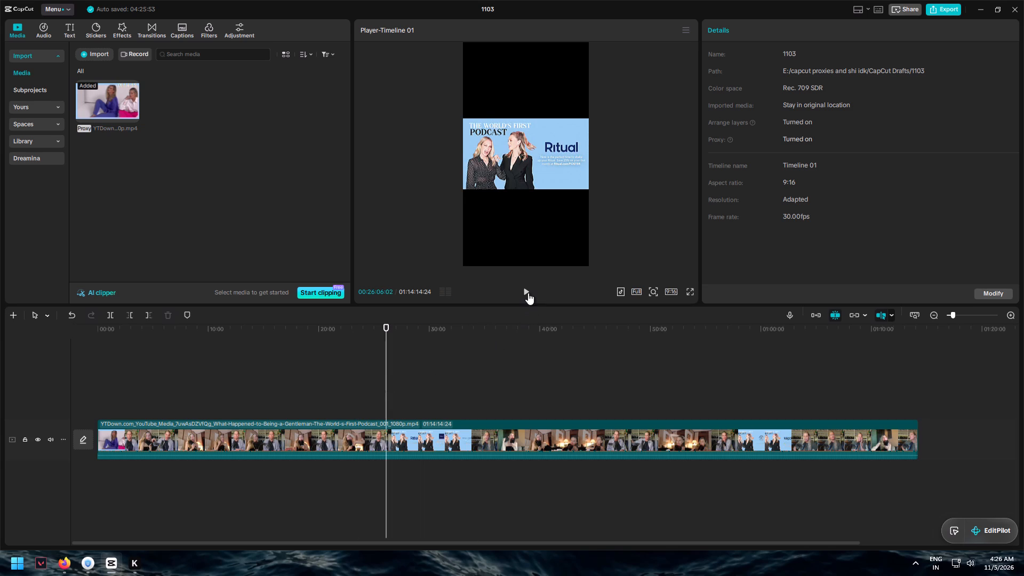
left_click(528, 293)
left_click(477, 397)
left_click(532, 290)
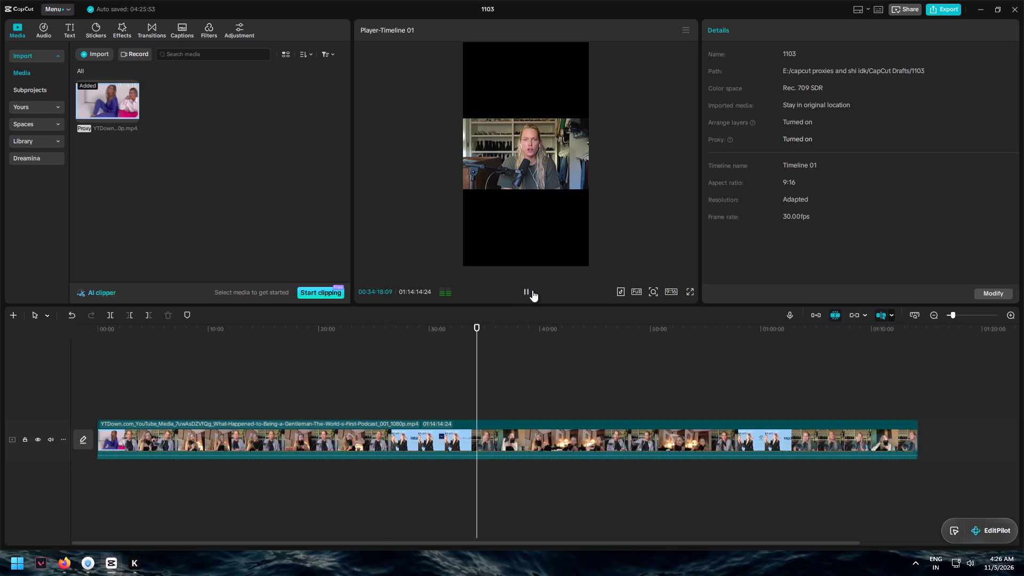
left_click(499, 406)
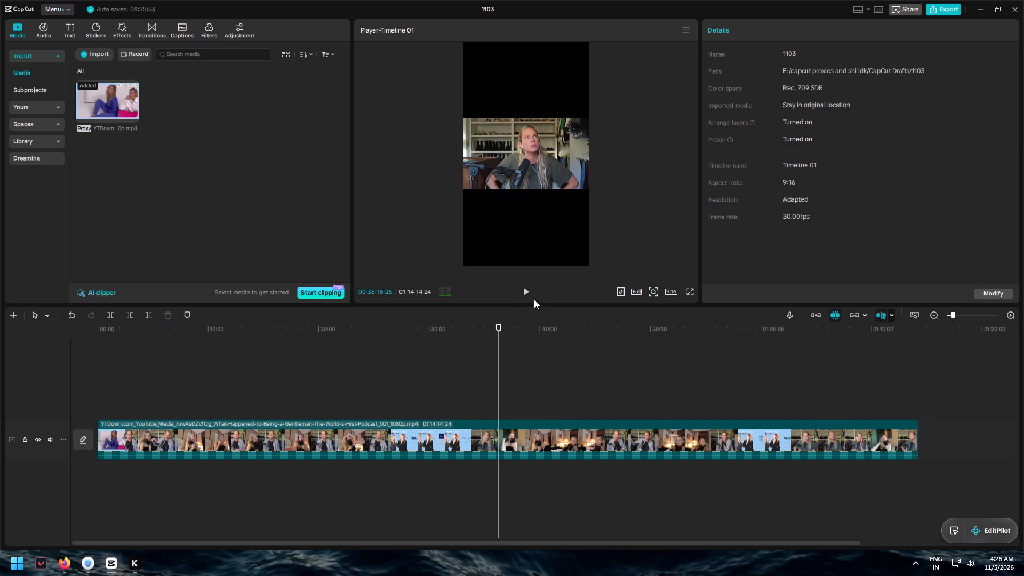
left_click(525, 291)
double_click(544, 398)
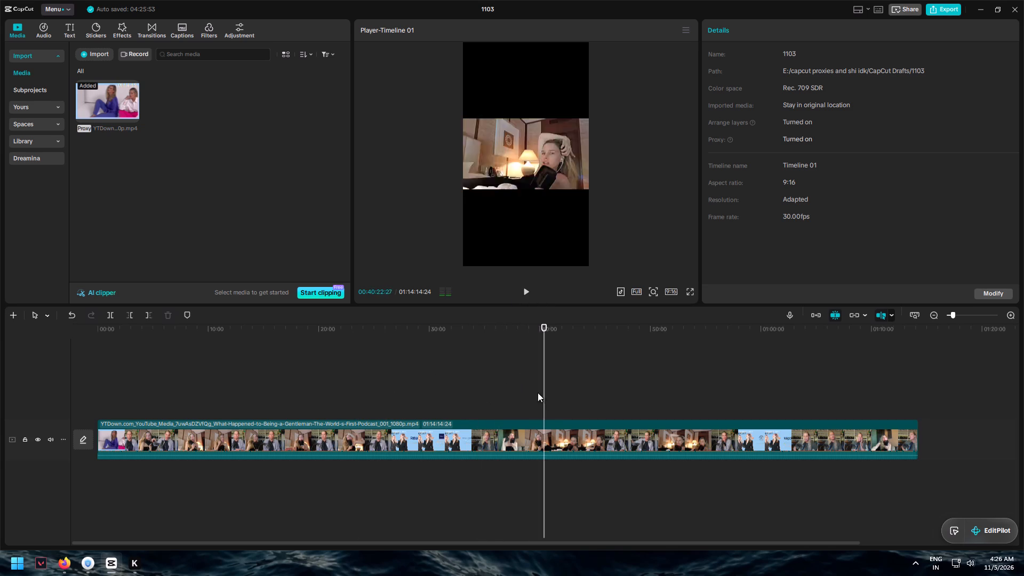
left_click(527, 289)
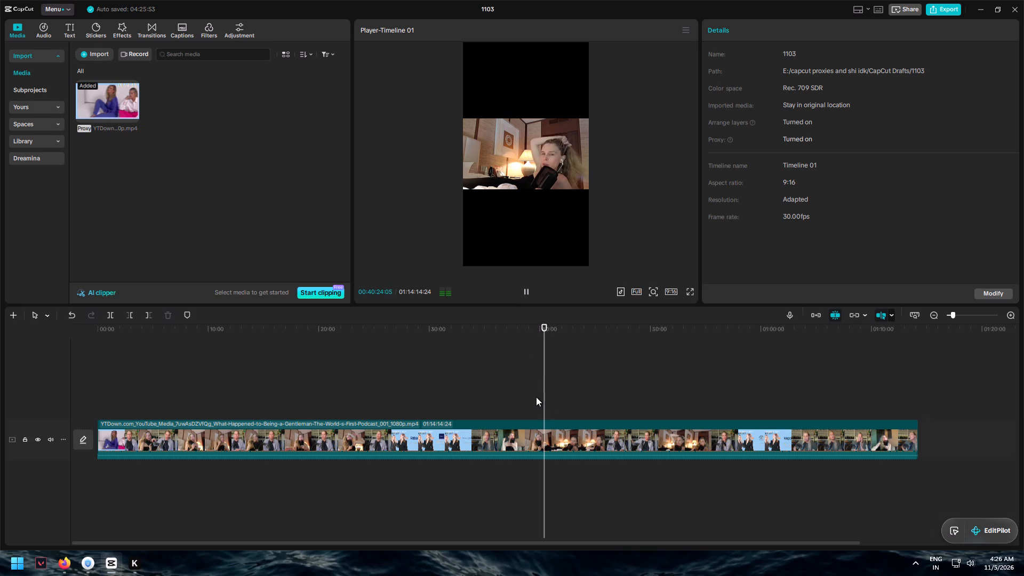
left_click(956, 313)
left_click(477, 378)
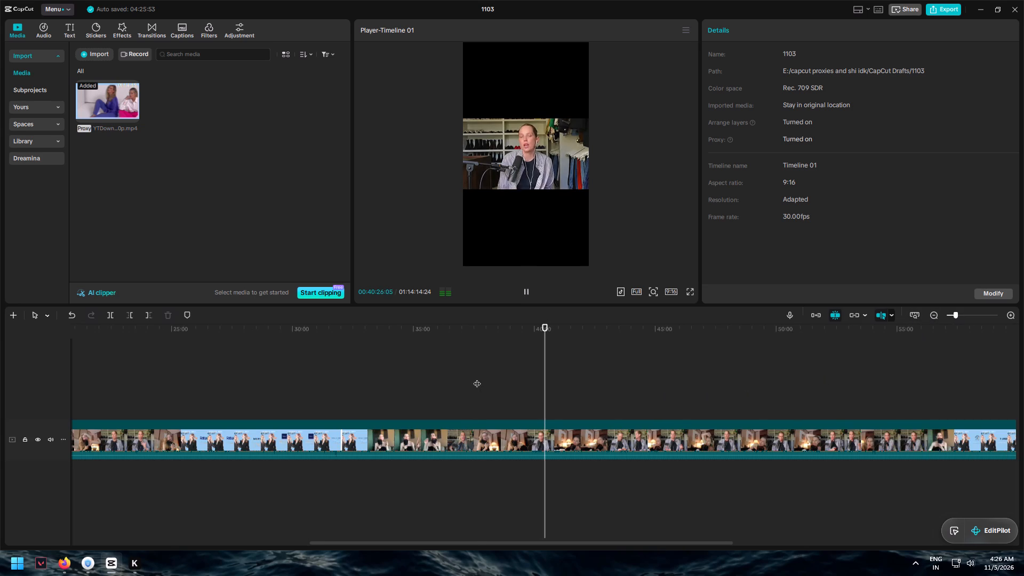
left_click(524, 293)
left_click(442, 385)
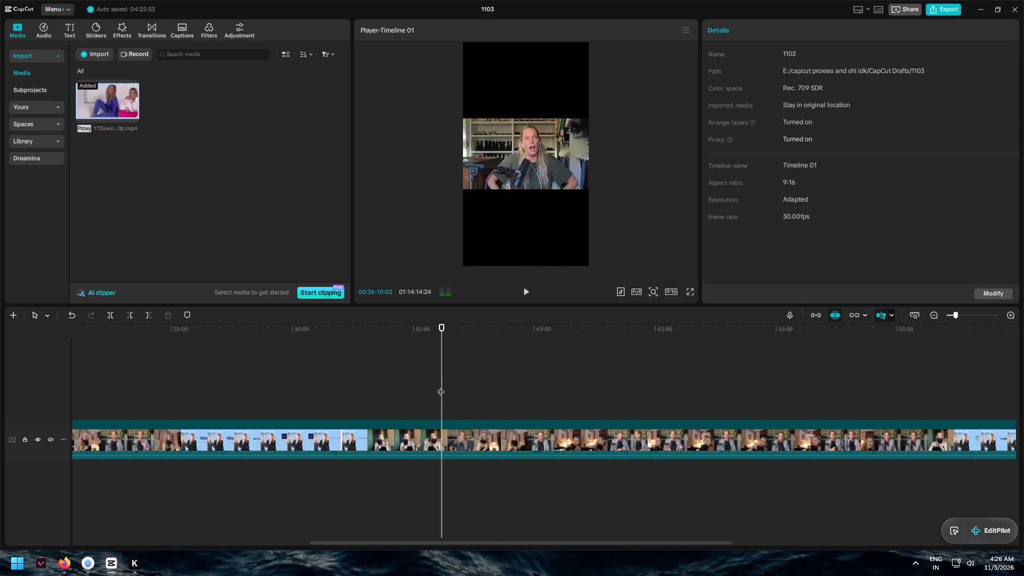
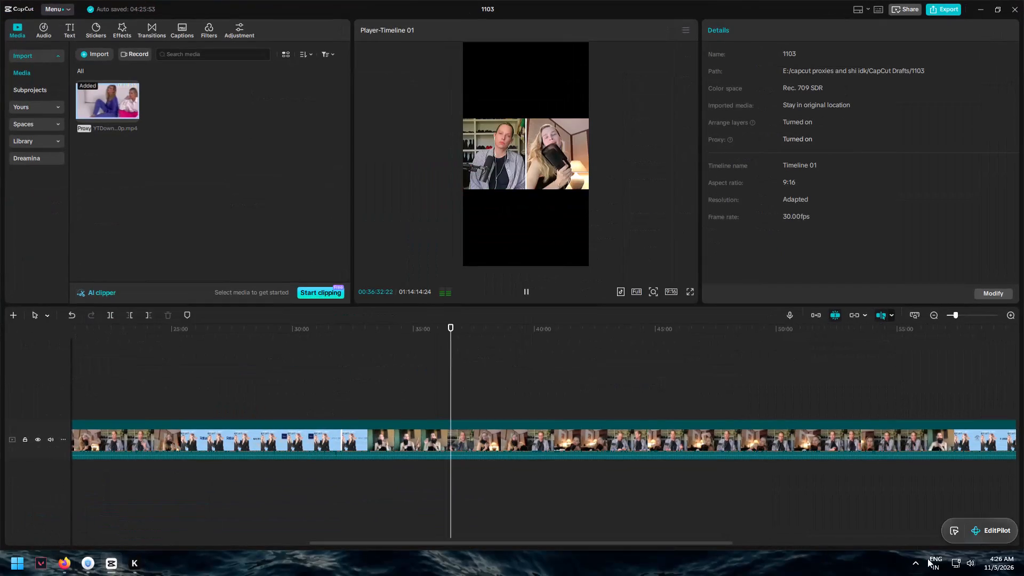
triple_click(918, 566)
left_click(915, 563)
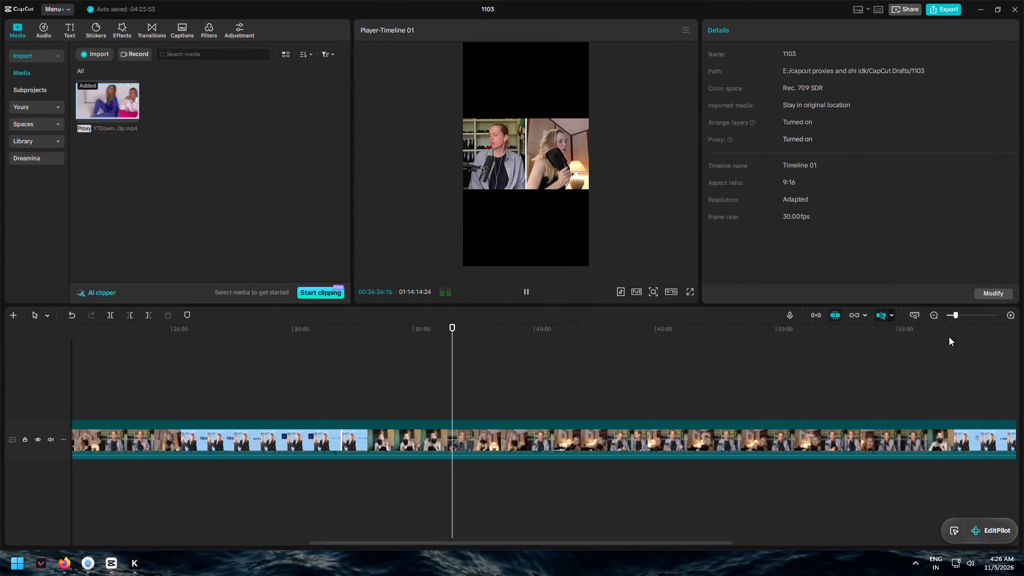
Sample playback of the podcast between about 53 and 62 minutes to locate the start of a suggested segment.
left_click(952, 313)
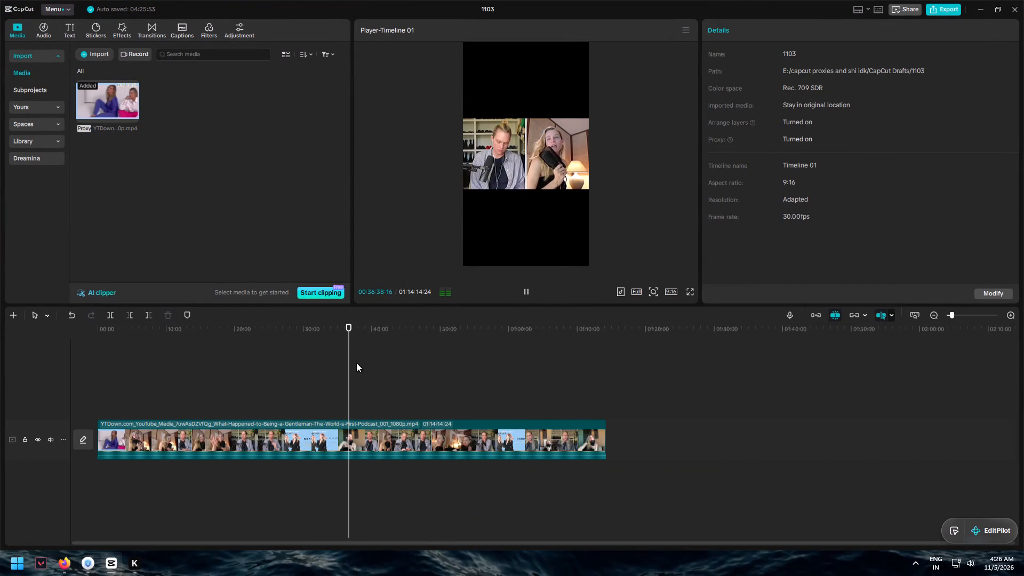
left_click_drag(350, 340, 465, 347)
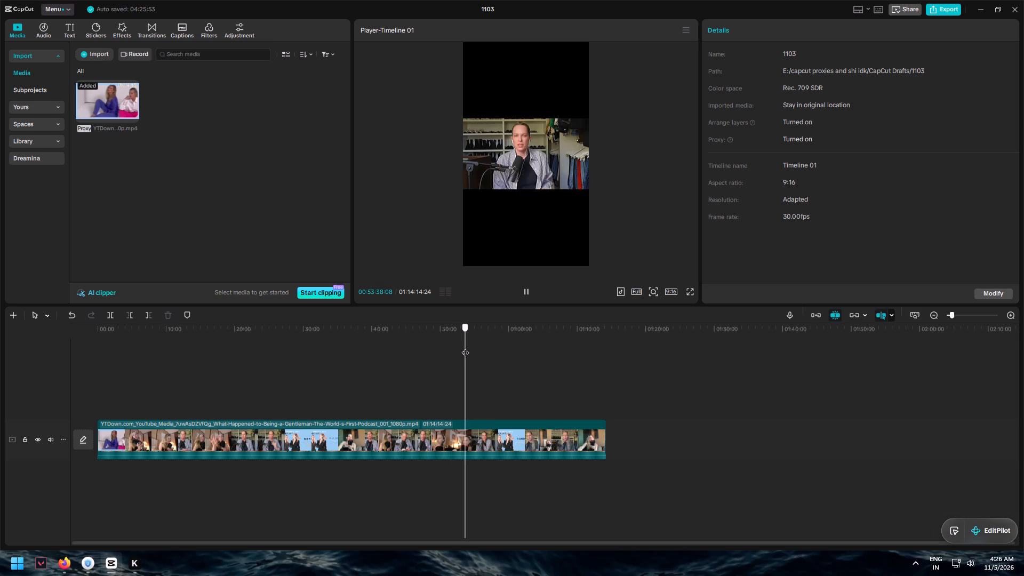
left_click_drag(465, 347, 522, 350)
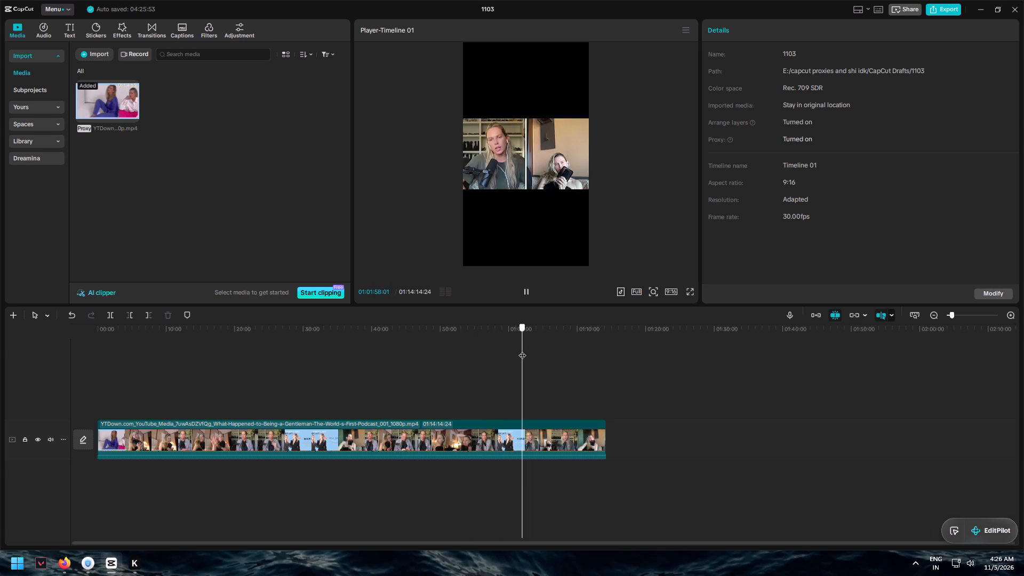
left_click_drag(522, 350, 522, 350)
double_click(961, 315)
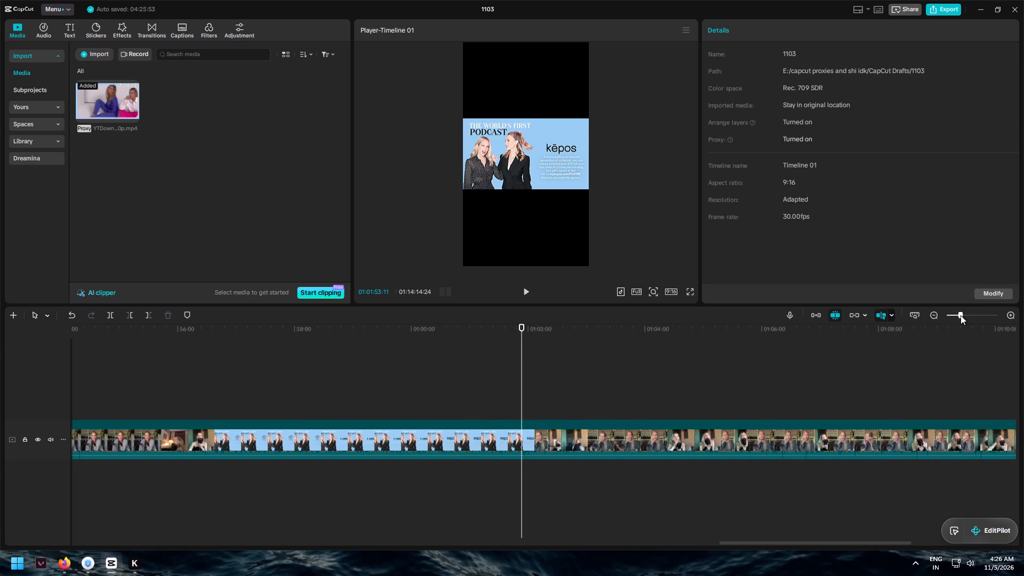
left_click(548, 396)
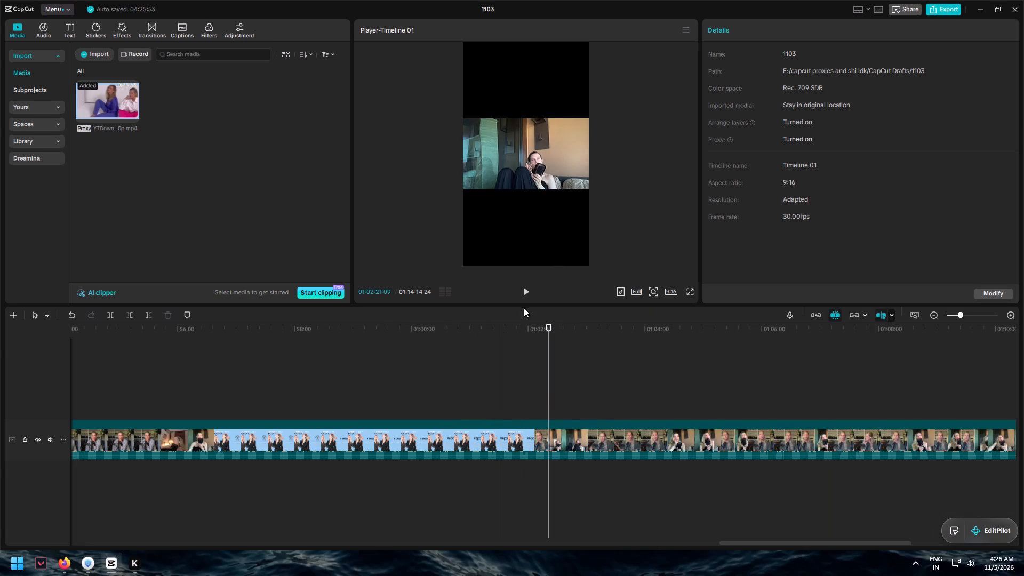
left_click(525, 289)
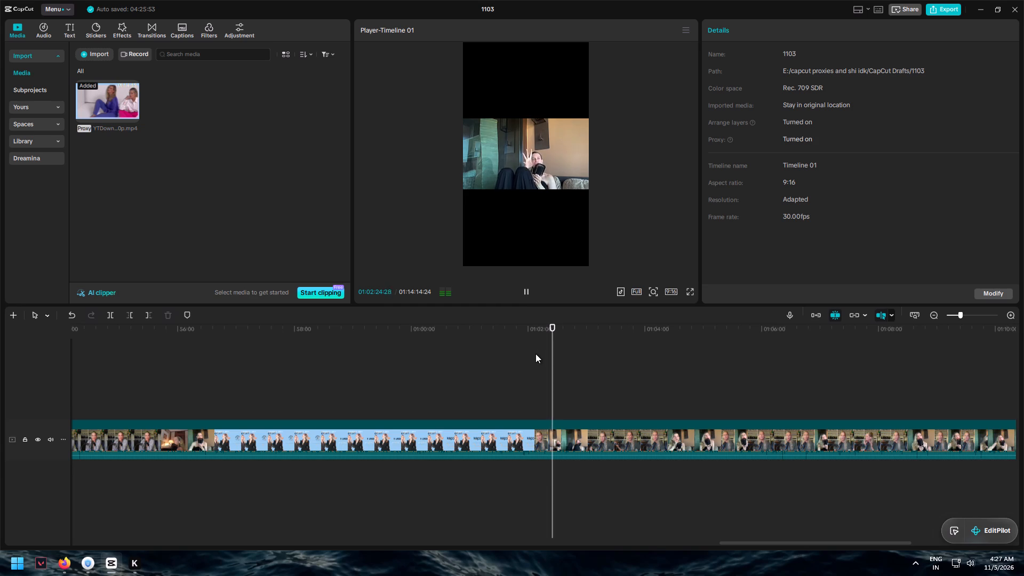
left_click(532, 407)
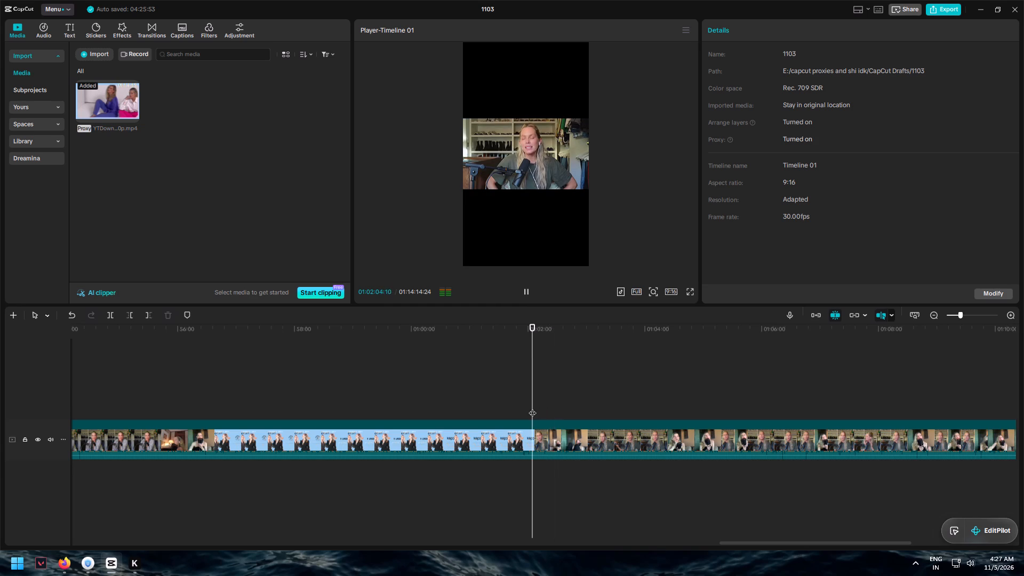
left_click(527, 294)
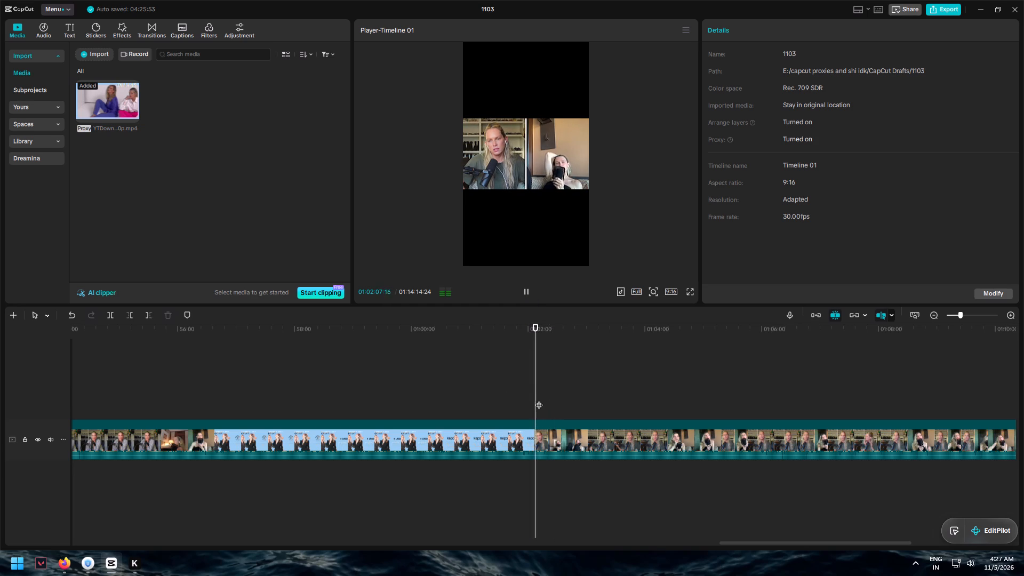
Split the podcast video at about 01:01:58 and delete everything before the cut.
left_click(972, 318)
left_click(963, 314)
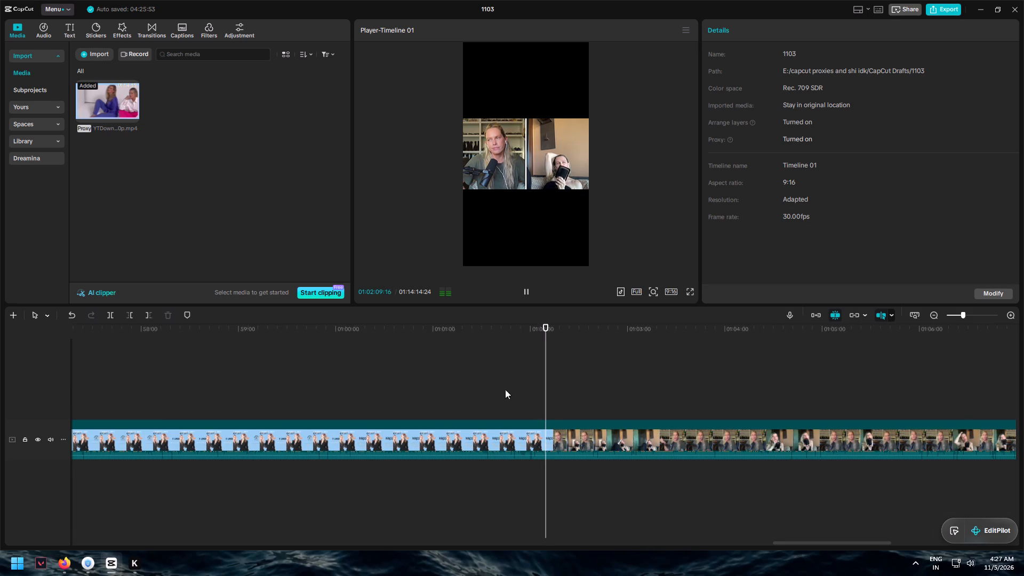
left_click(480, 377)
left_click(527, 292)
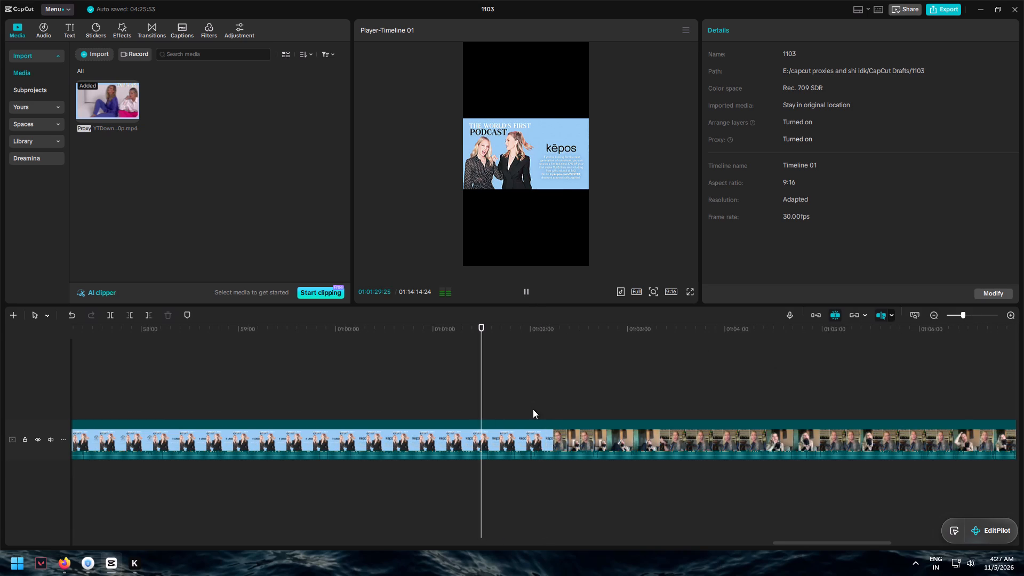
left_click(532, 409)
left_click(526, 290)
left_click(526, 290)
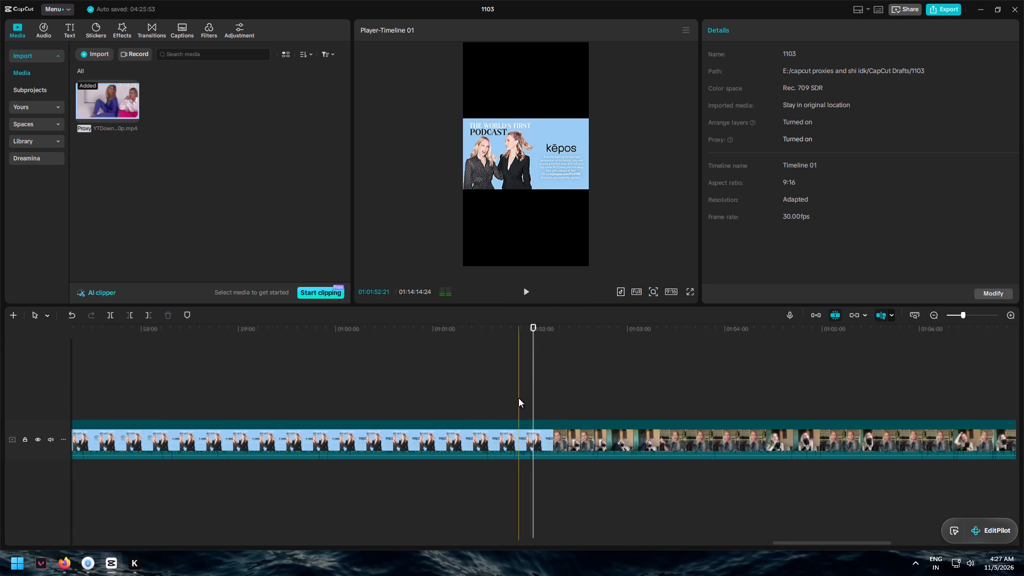
left_click(518, 398)
left_click(527, 296)
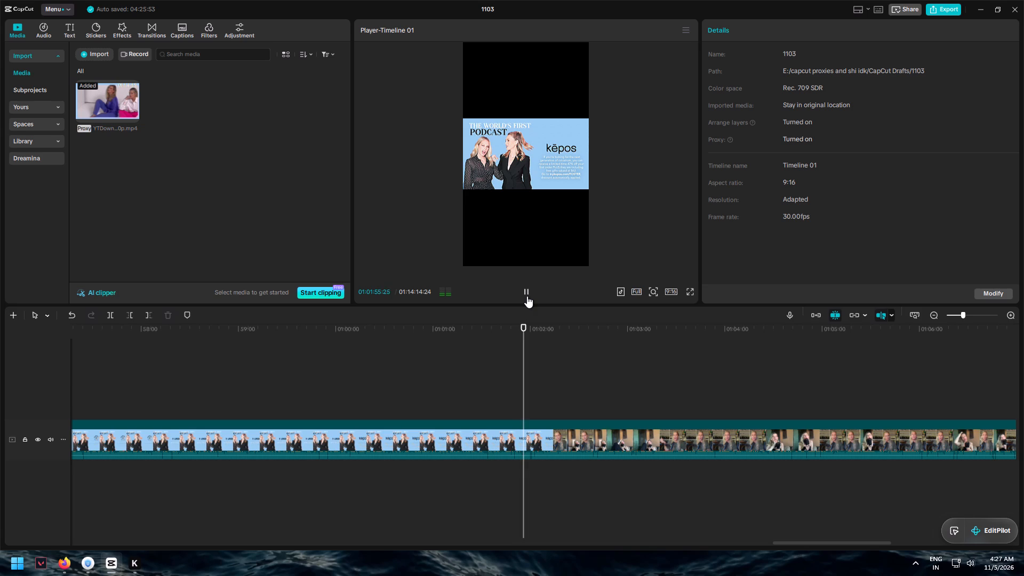
double_click(527, 296)
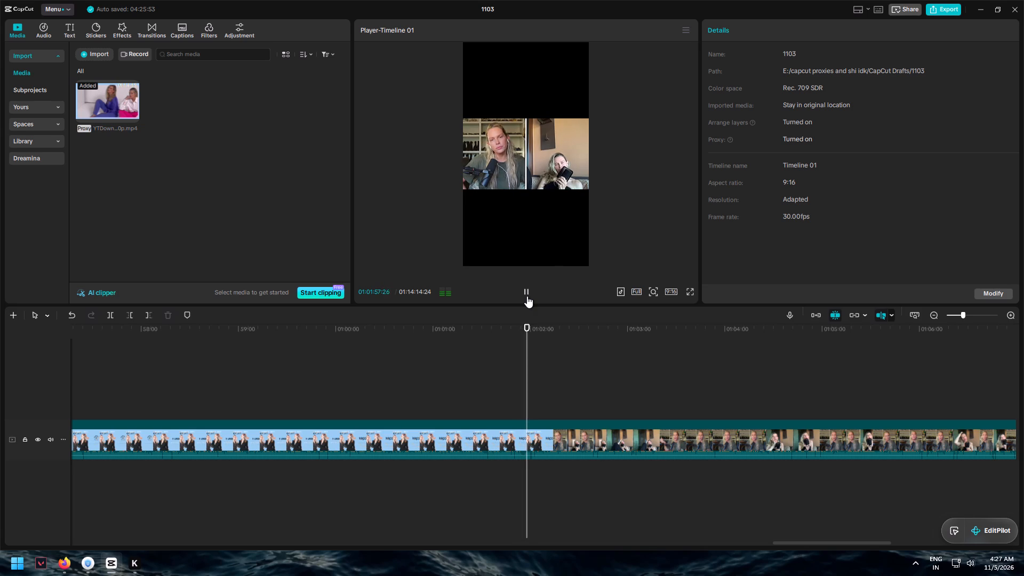
left_click(527, 296)
key("ctrl+b")
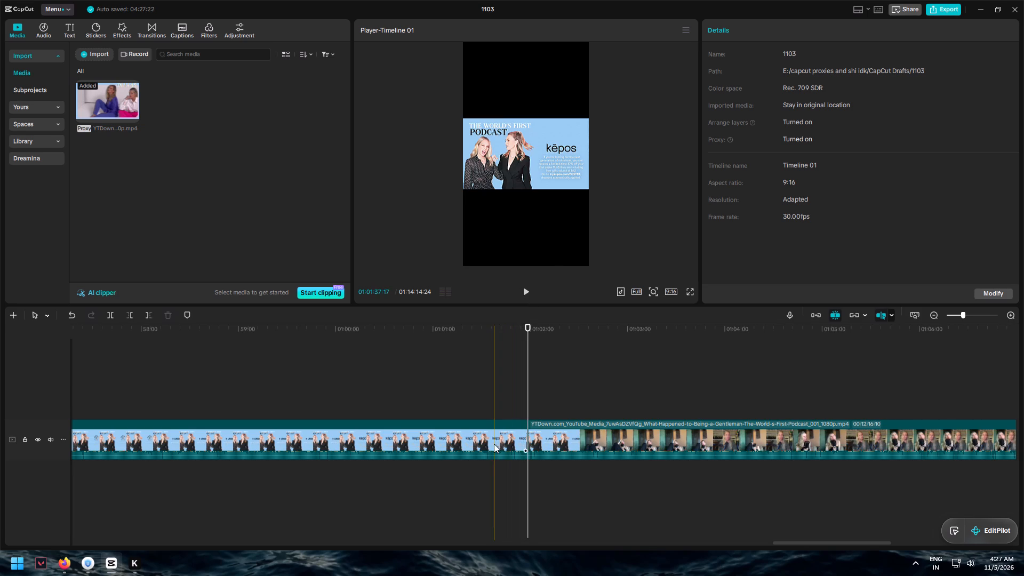
left_click(494, 437)
key("Delete")
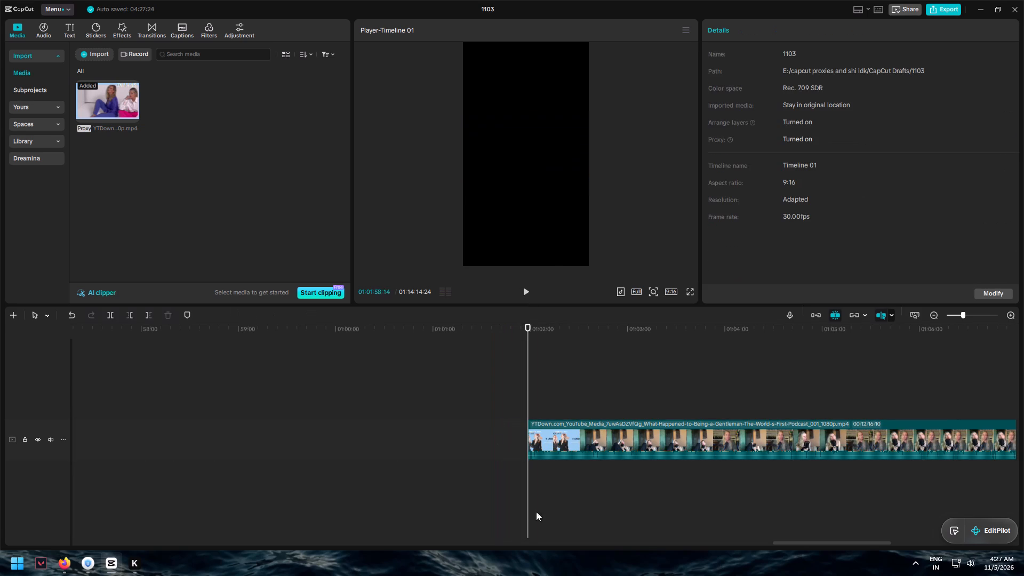
Turn on the main track magnet so the remaining podcast section closes up to the timeline start.
left_click_drag(602, 526, 885, 433)
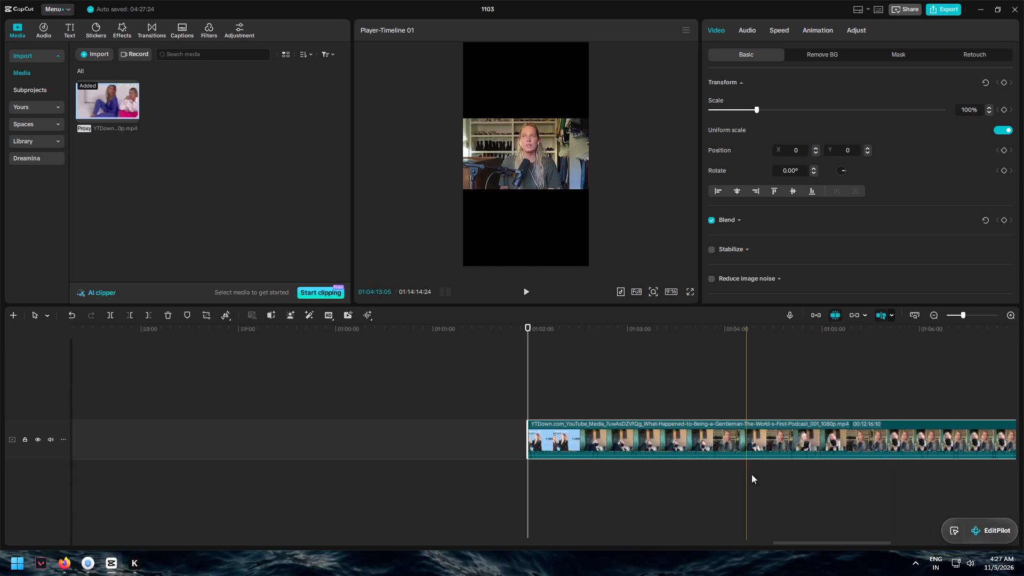
left_click(821, 316)
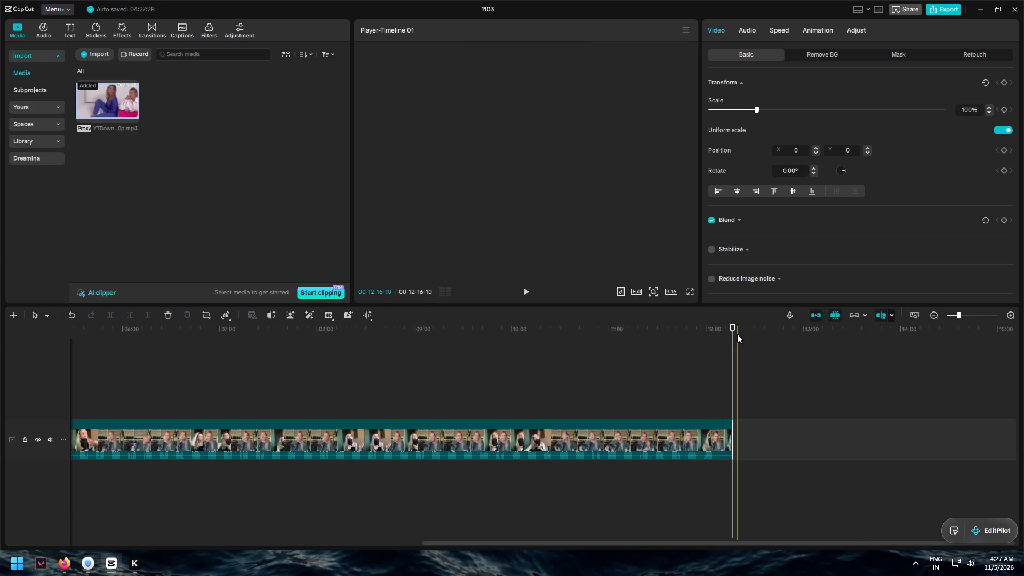
Play the remaining podcast section from its start and trim about the first 45 seconds off its beginning.
left_click_drag(733, 328, 0, 284)
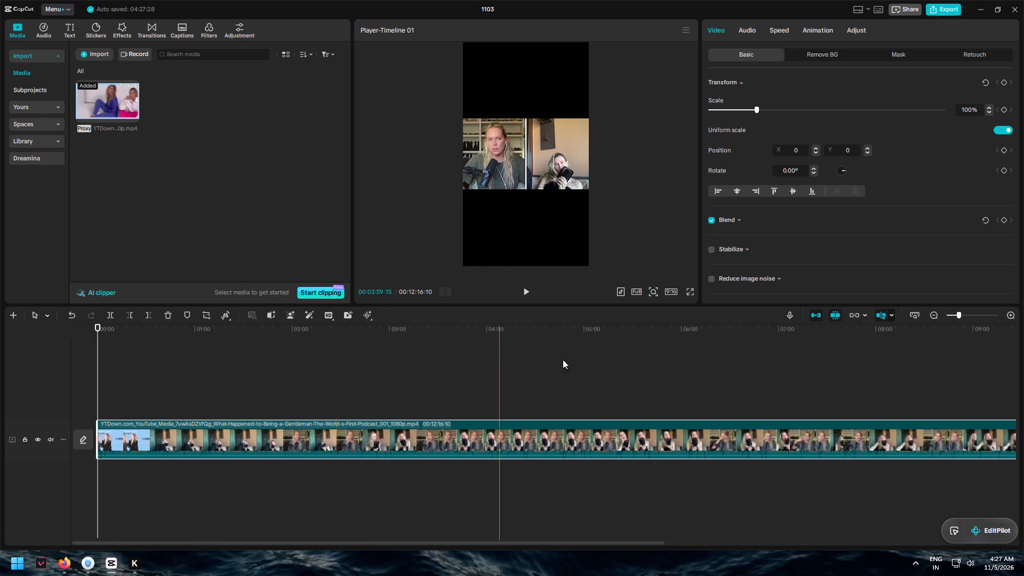
left_click(525, 292)
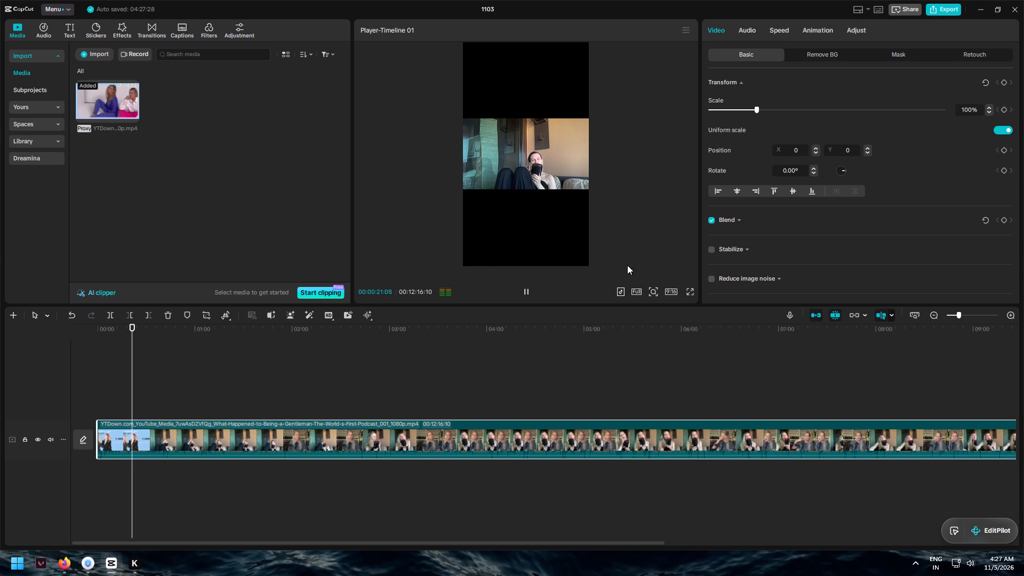
left_click(921, 568)
left_click(921, 568)
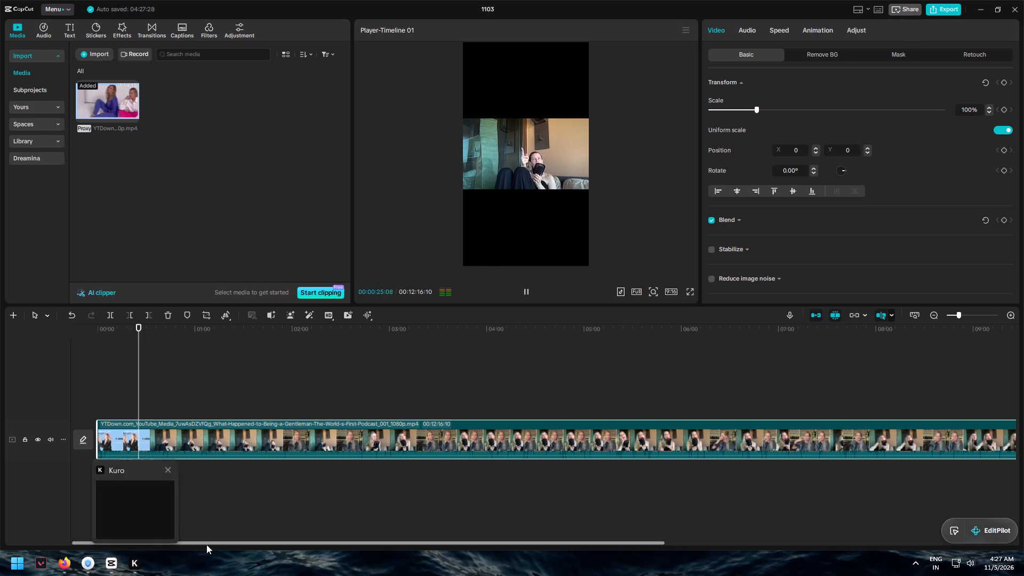
left_click_drag(233, 545, 215, 544)
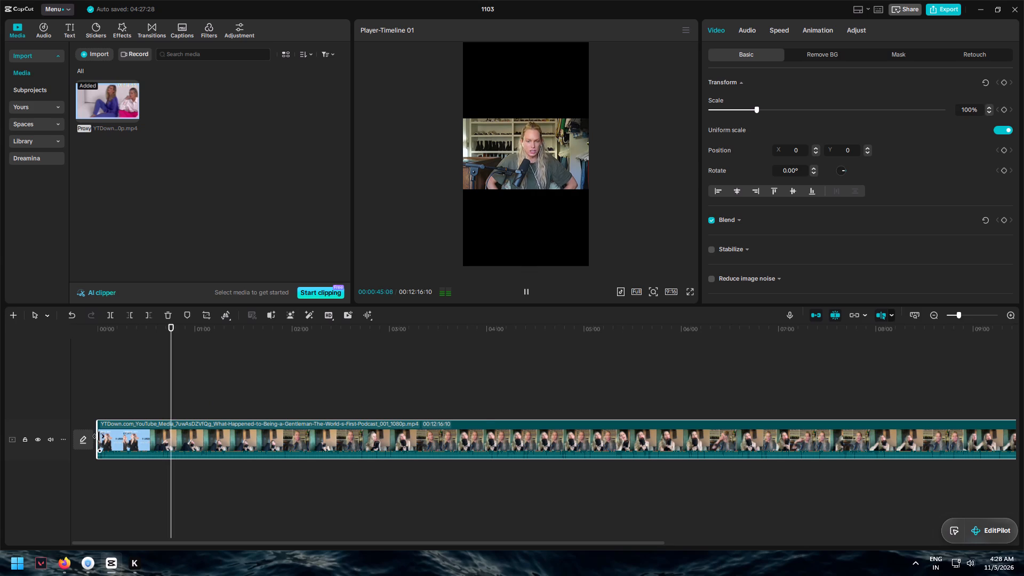
left_click_drag(98, 436, 170, 441)
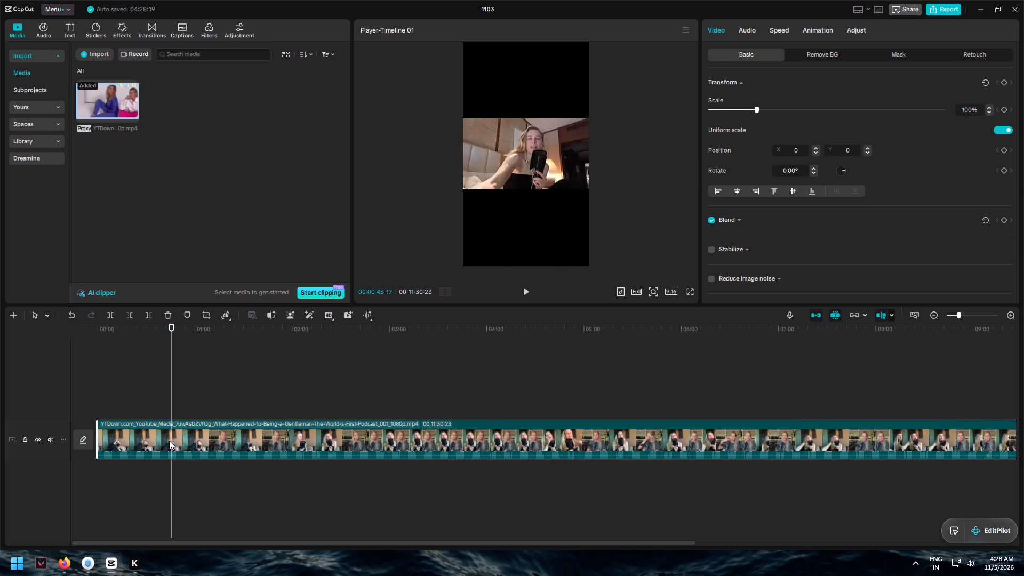
Review the trimmed podcast from about 17 to 40 seconds, partly in full-screen preview, and return to the editor.
left_click(526, 297)
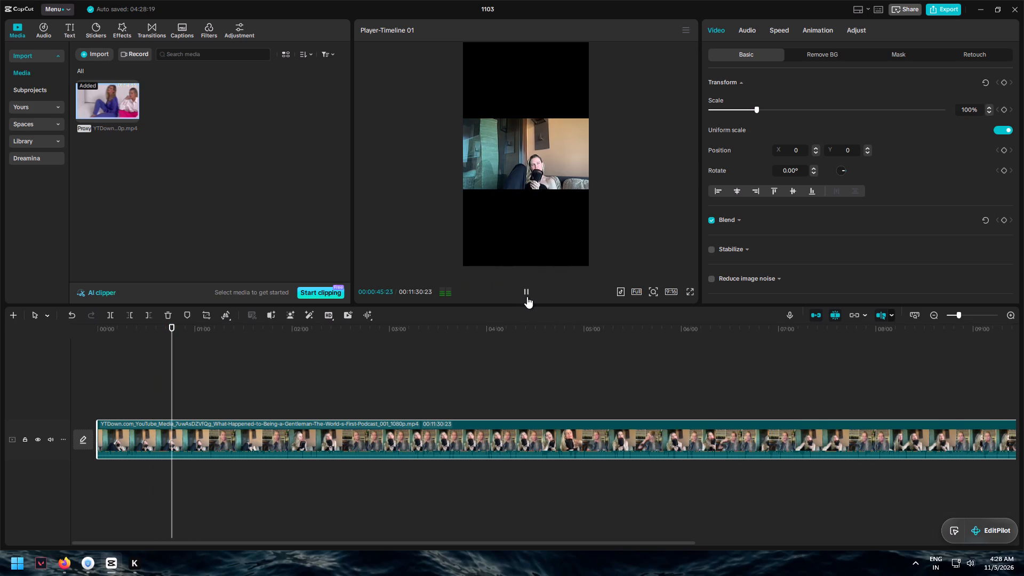
left_click(143, 381)
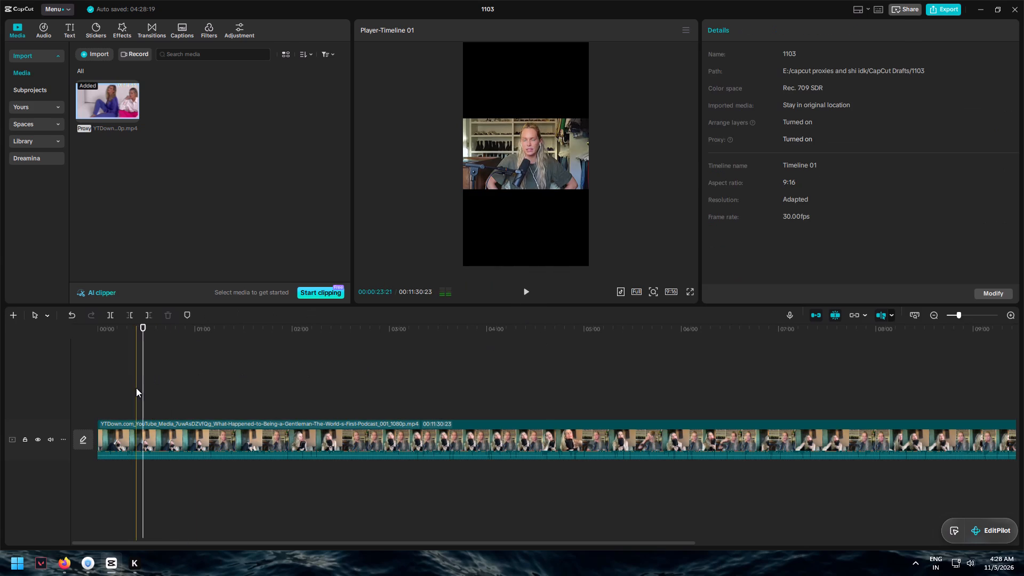
left_click(136, 388)
left_click(125, 390)
left_click(523, 289)
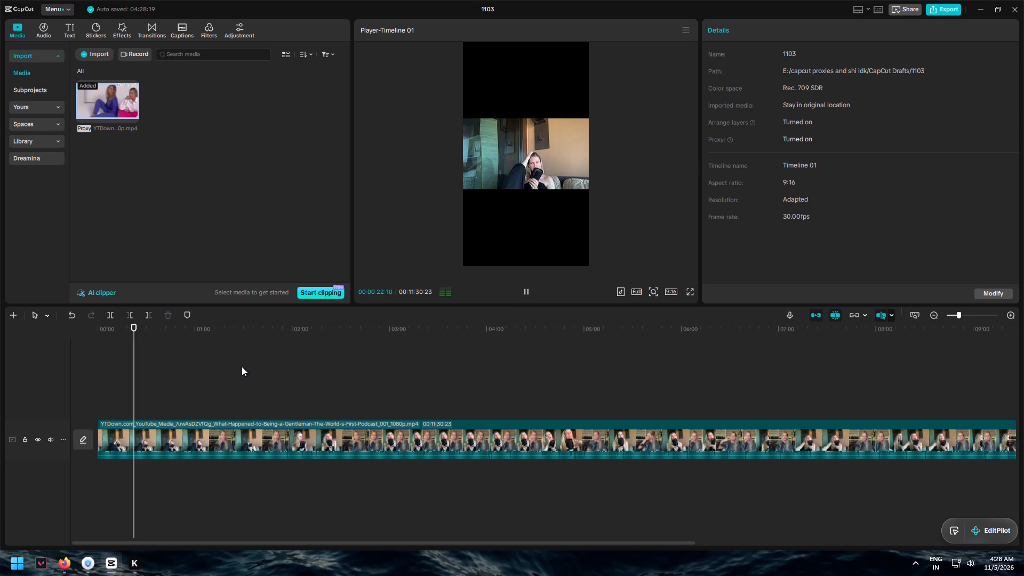
left_click(521, 170)
triple_click(518, 171)
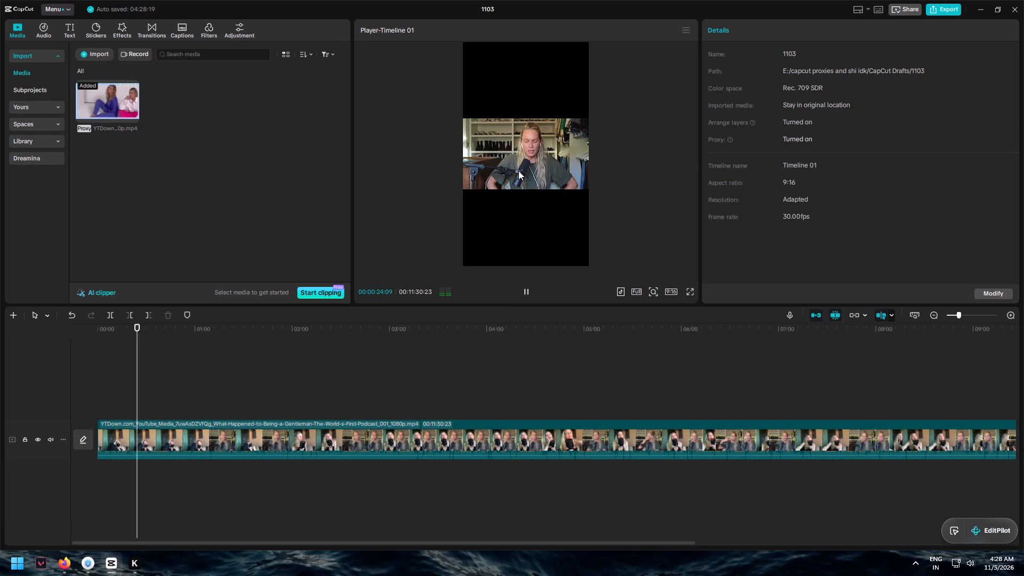
left_click(518, 171)
left_click(444, 425)
triple_click(535, 168)
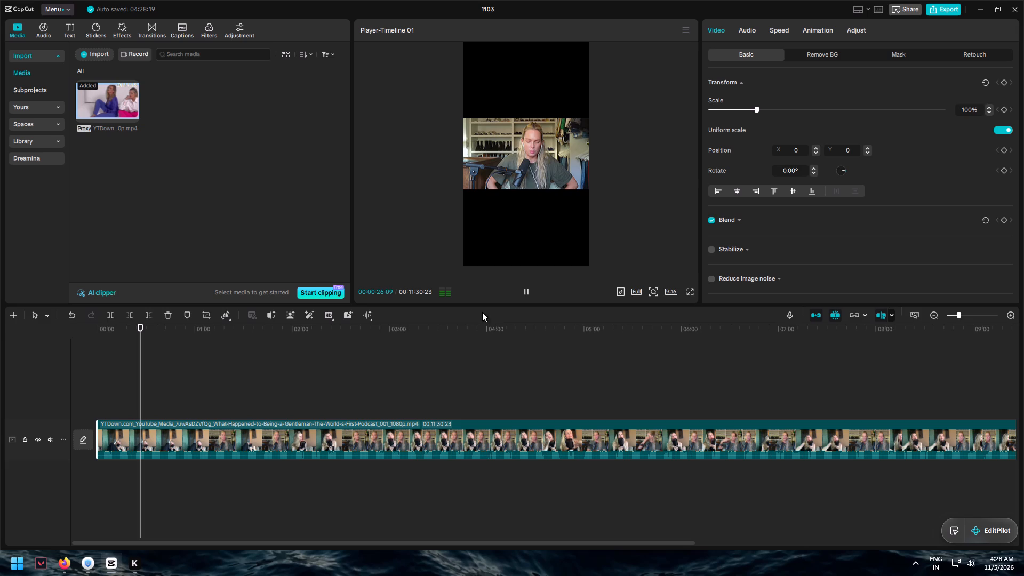
left_click_drag(522, 141, 514, 207)
left_click(484, 431)
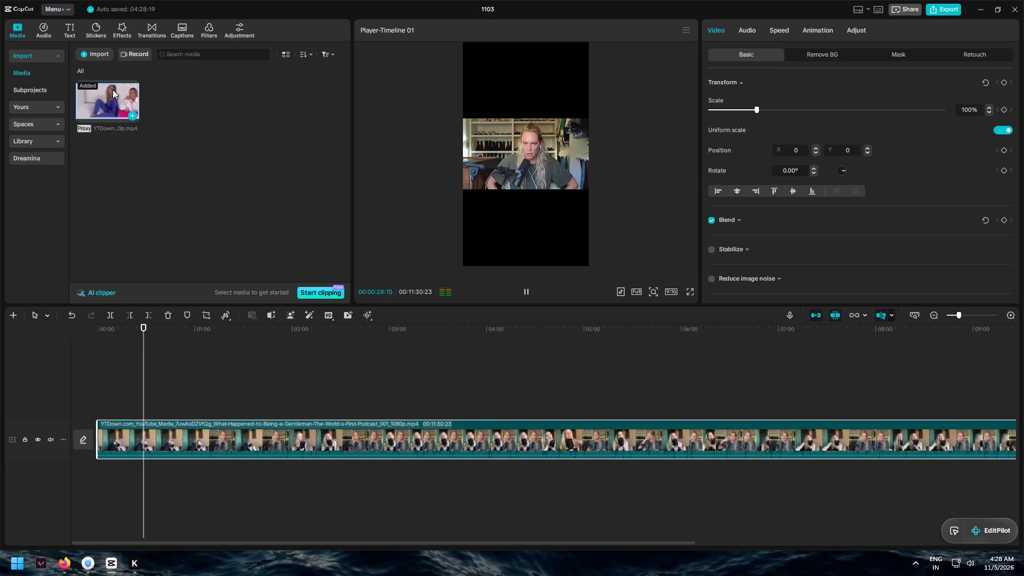
left_click(687, 294)
left_click_drag(502, 297, 509, 401)
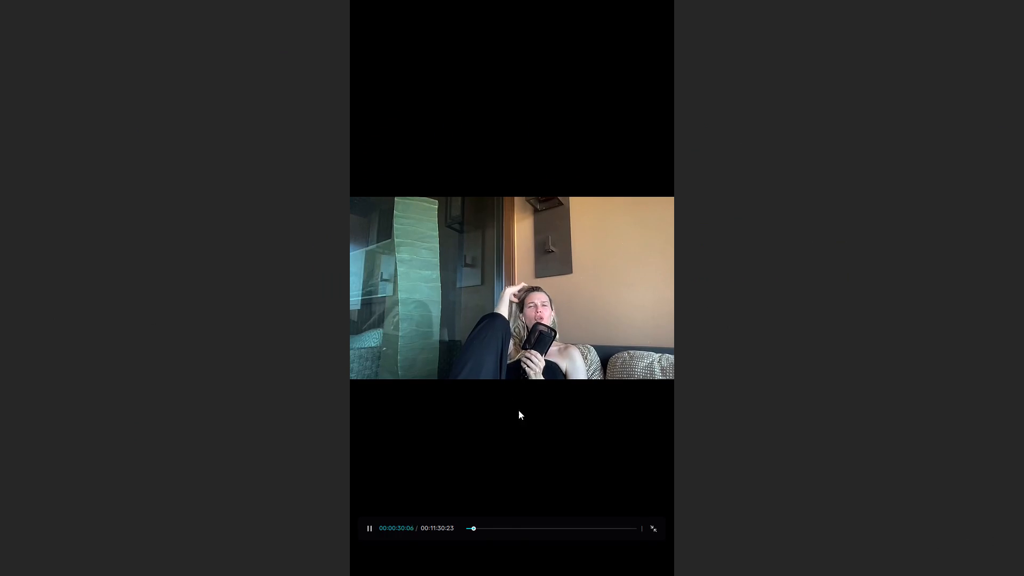
left_click(650, 527)
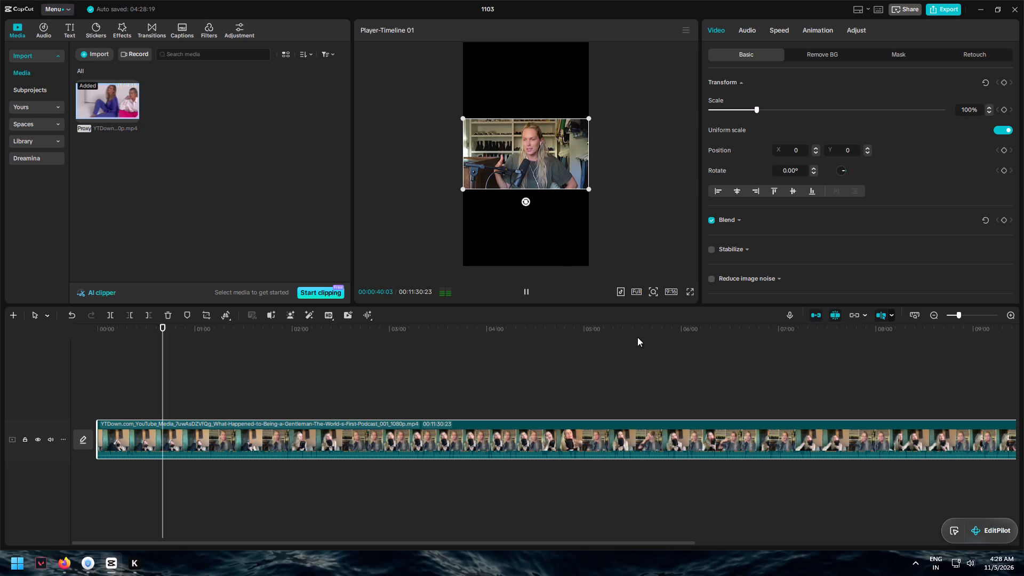
Replay the trimmed podcast from about 24 seconds to 1:11 and return the playhead to the start.
left_click(965, 315)
left_click(961, 314)
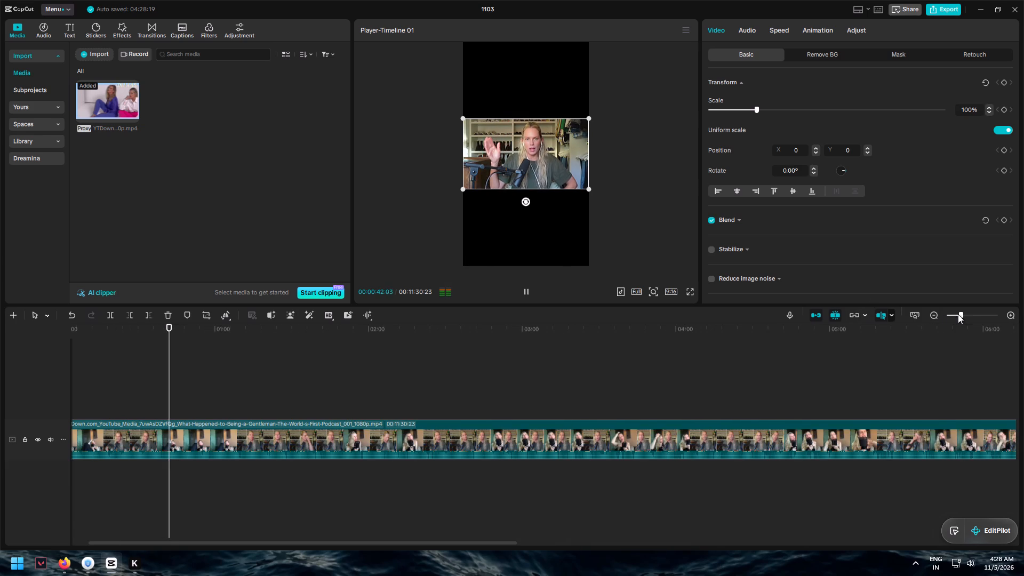
left_click_drag(170, 327, 124, 331)
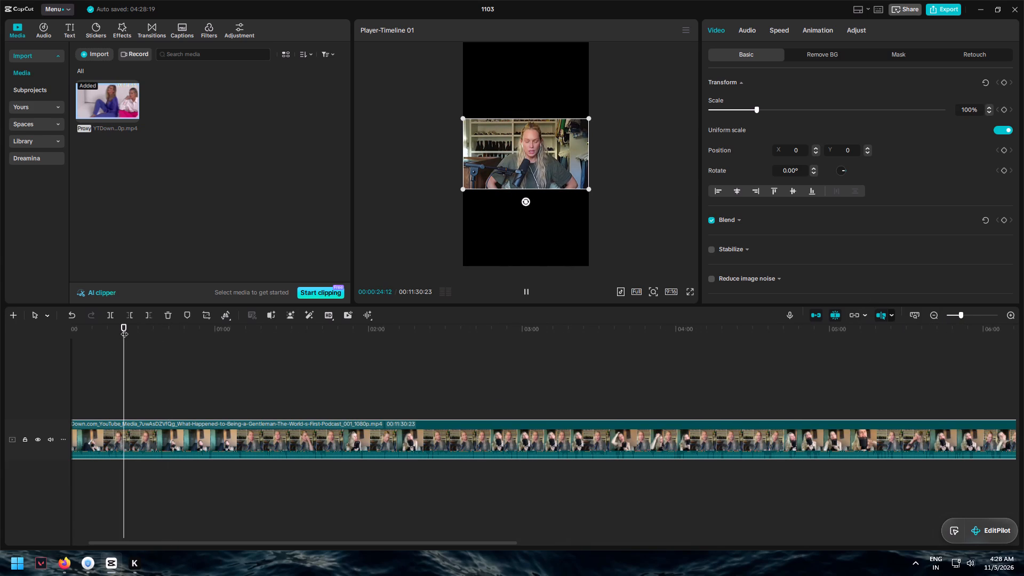
left_click(523, 294)
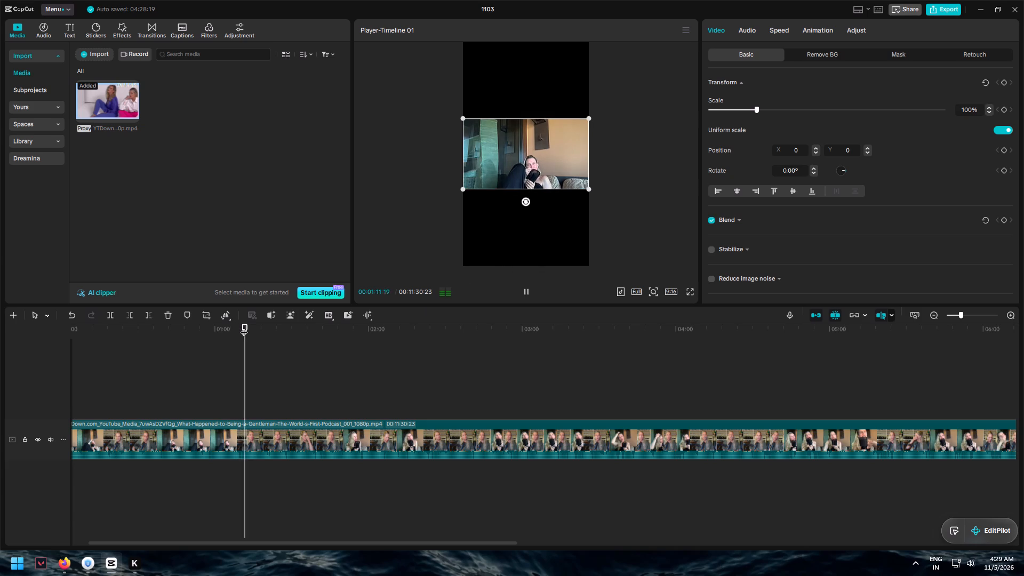
left_click_drag(247, 327, 0, 330)
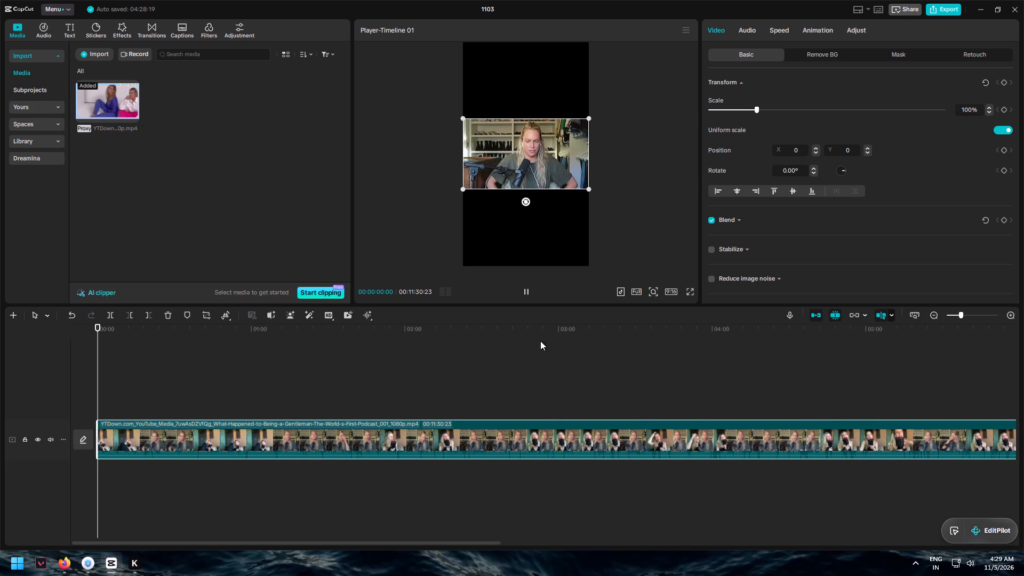
Play the podcast section from the timeline start and trim about 21 seconds off its beginning.
left_click(527, 291)
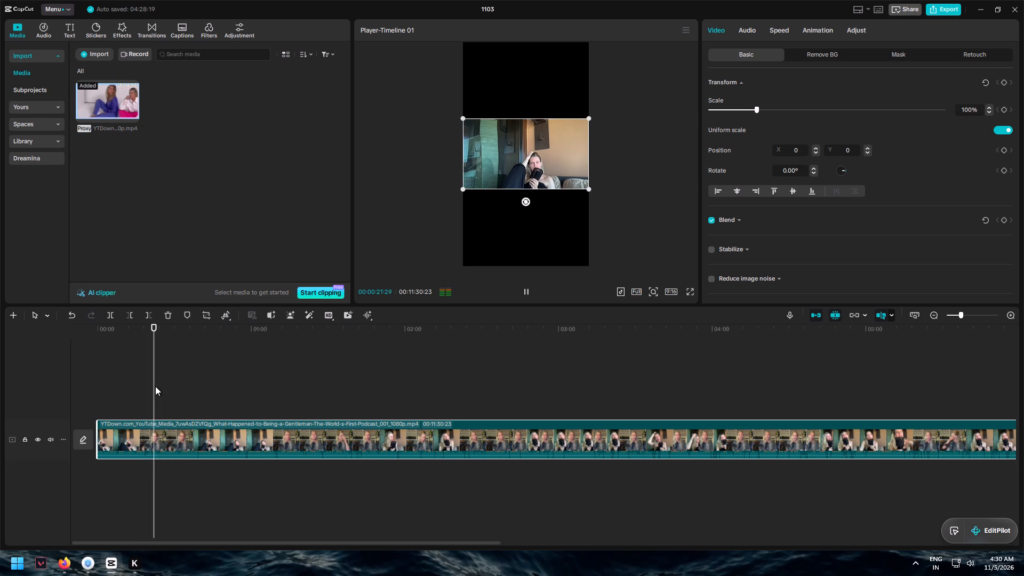
left_click(526, 291)
left_click_drag(97, 432, 154, 438)
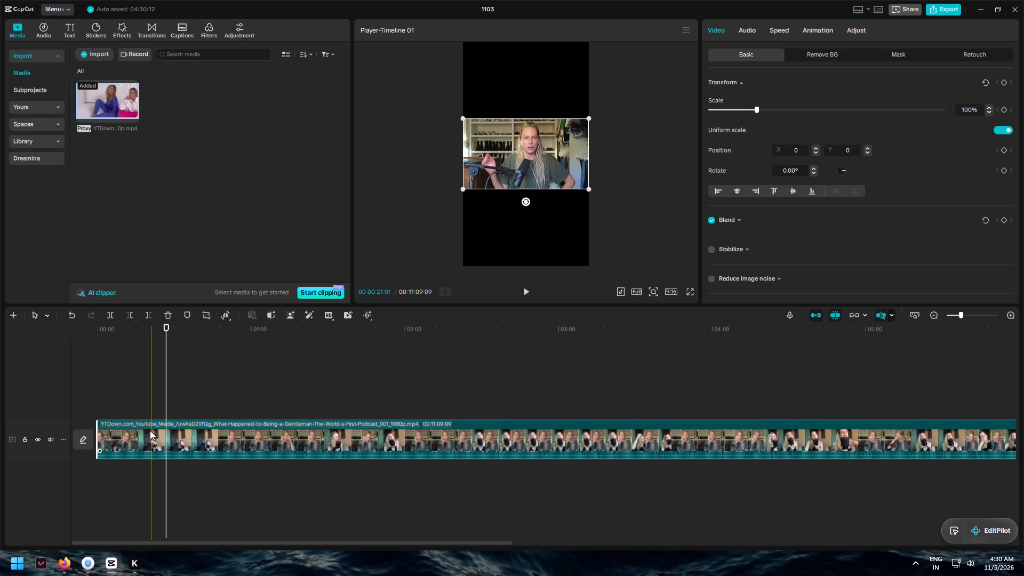
Replay the opening of the podcast section and trim about 2 more seconds off its beginning.
left_click_drag(166, 348, 16, 348)
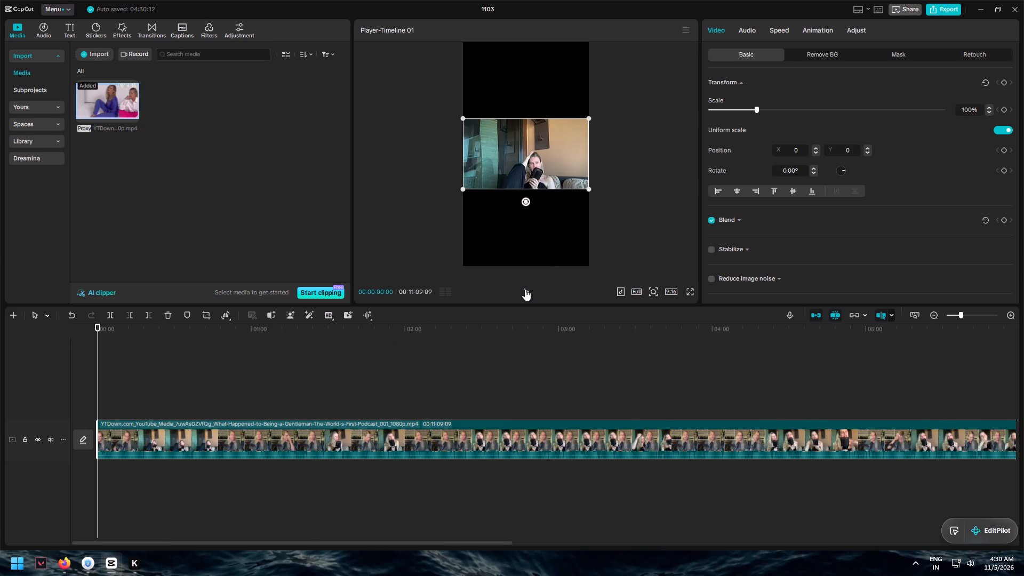
left_click(525, 289)
left_click(525, 289)
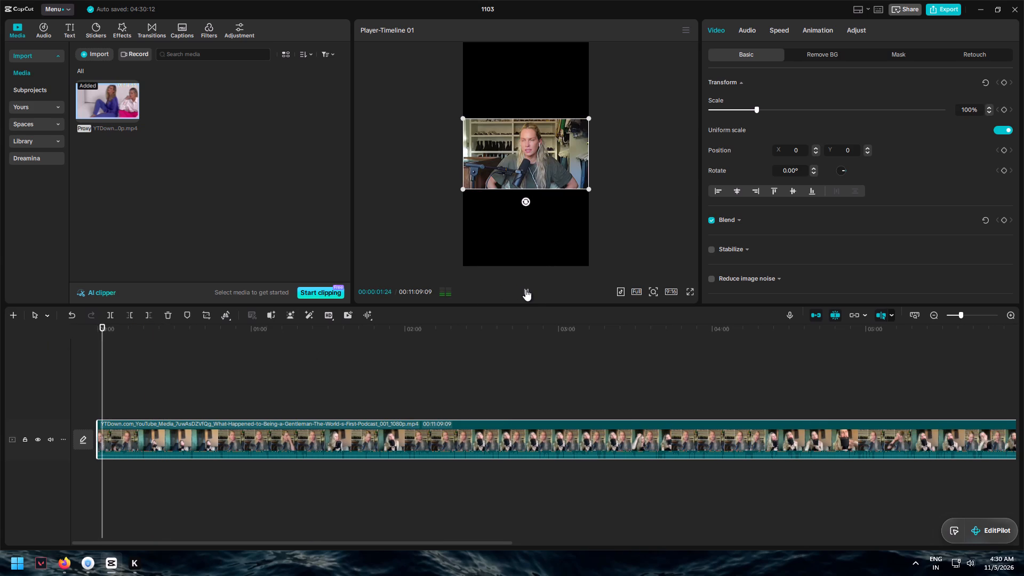
left_click(97, 431)
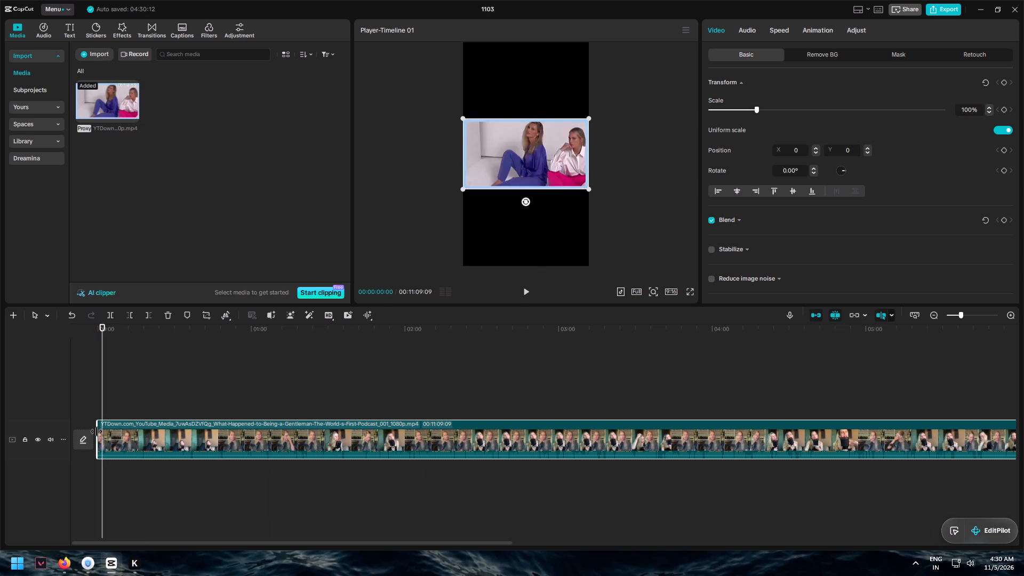
left_click(97, 433)
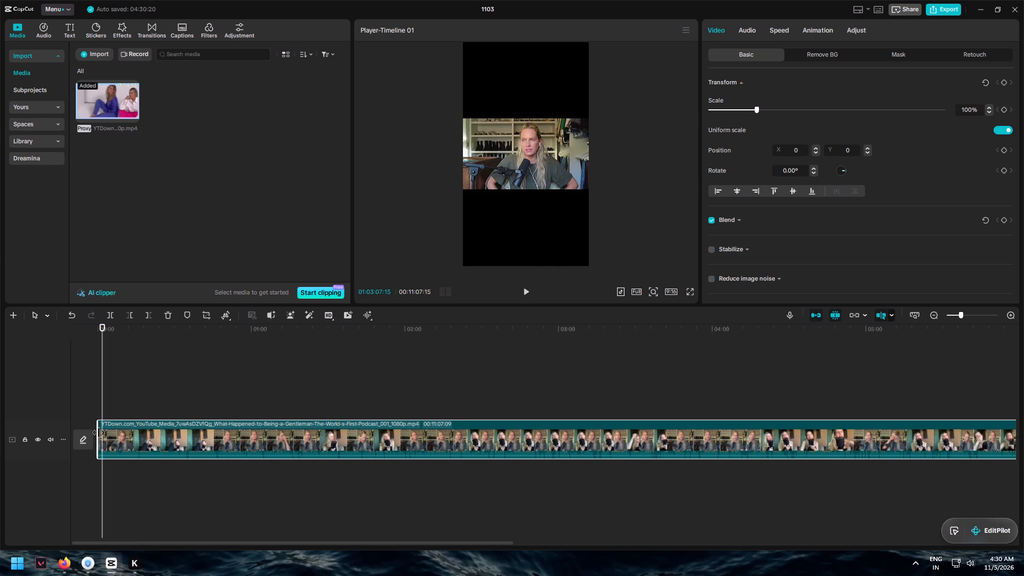
Replay the opening with the timeline enlarged and trim about 1 more second off the section's beginning.
left_click_drag(106, 341, 73, 345)
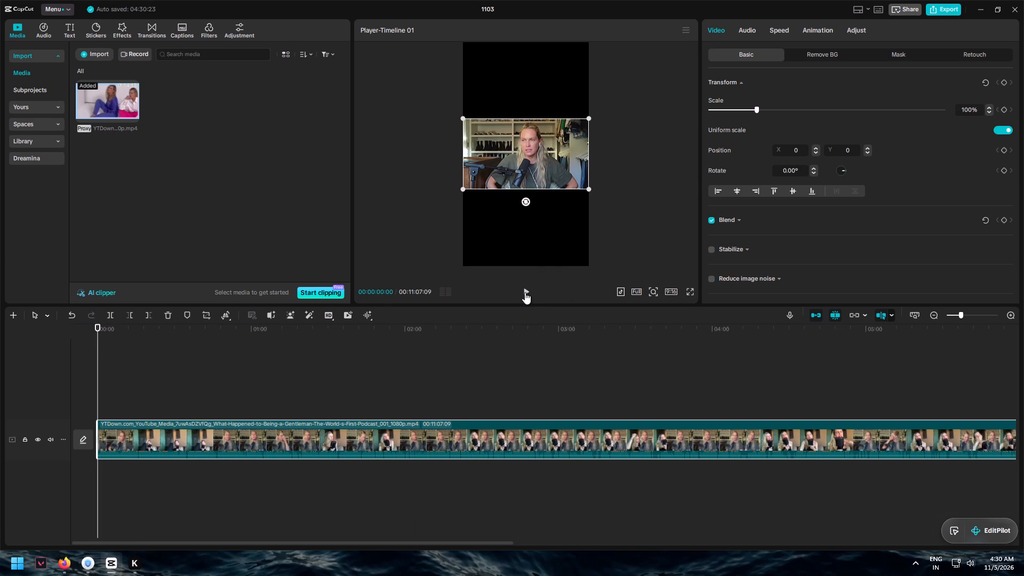
left_click(524, 292)
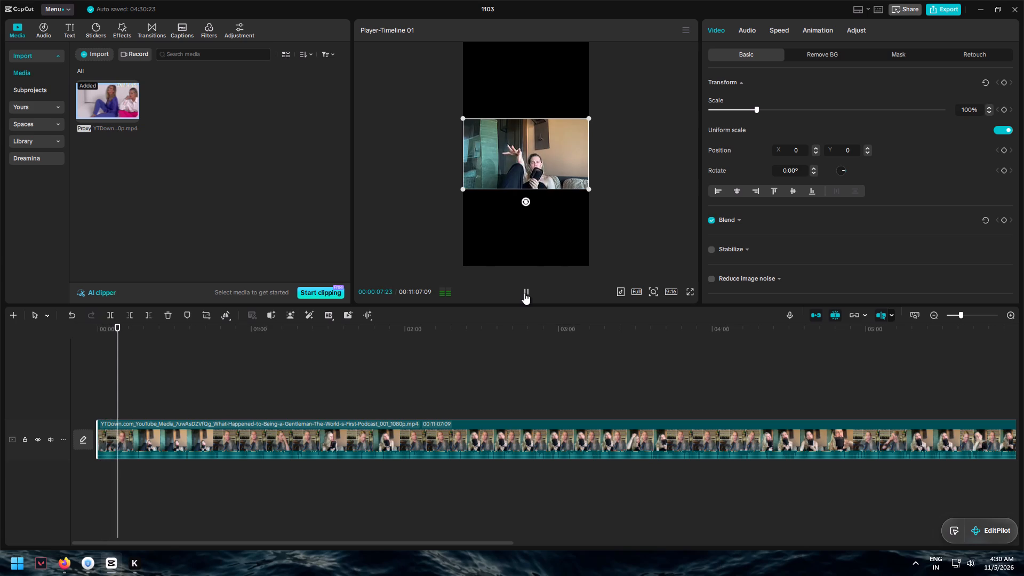
left_click(970, 315)
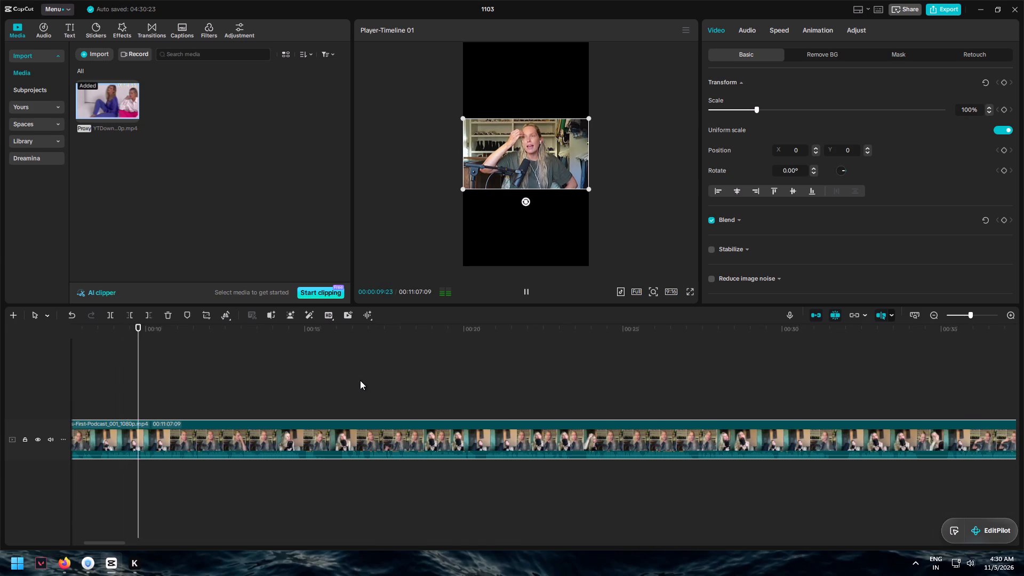
left_click_drag(169, 333, 0, 333)
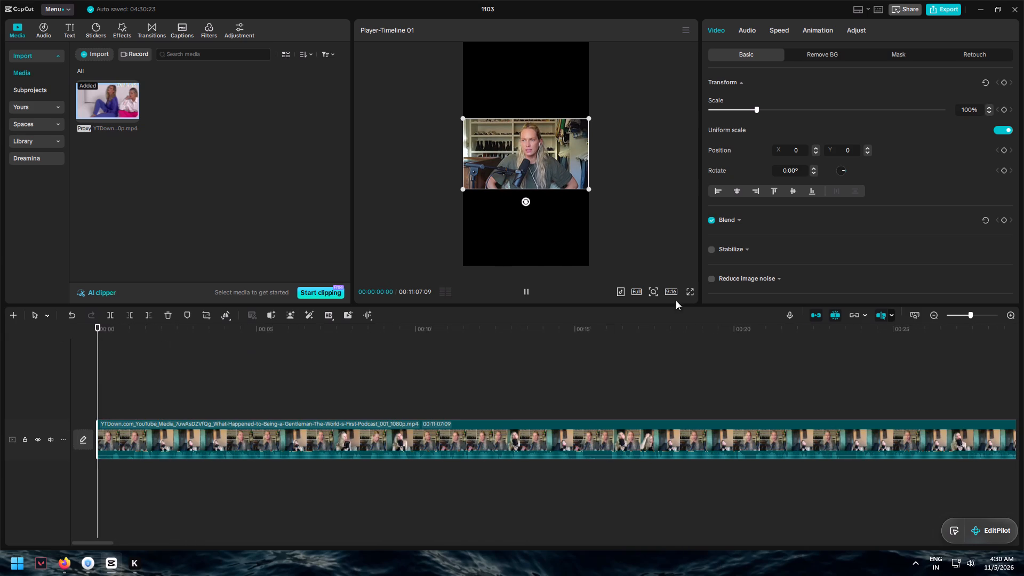
left_click(522, 290)
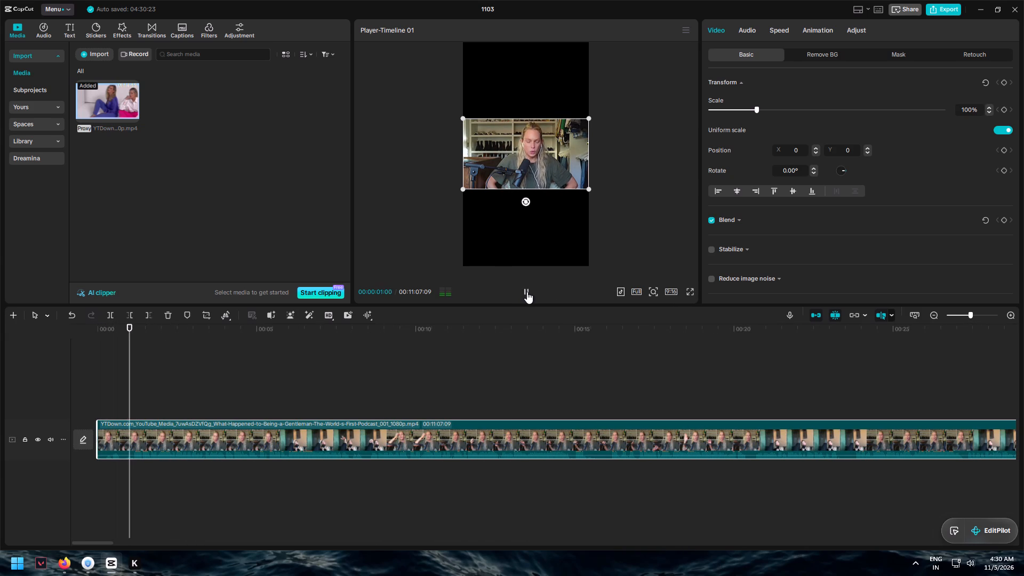
left_click(527, 292)
left_click_drag(94, 430, 125, 434)
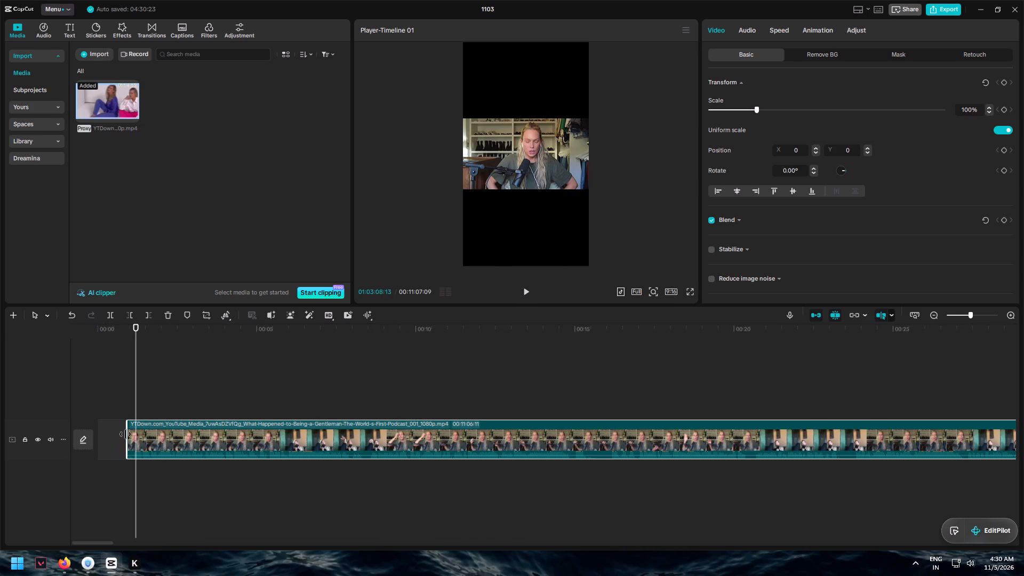
left_click_drag(125, 434, 128, 434)
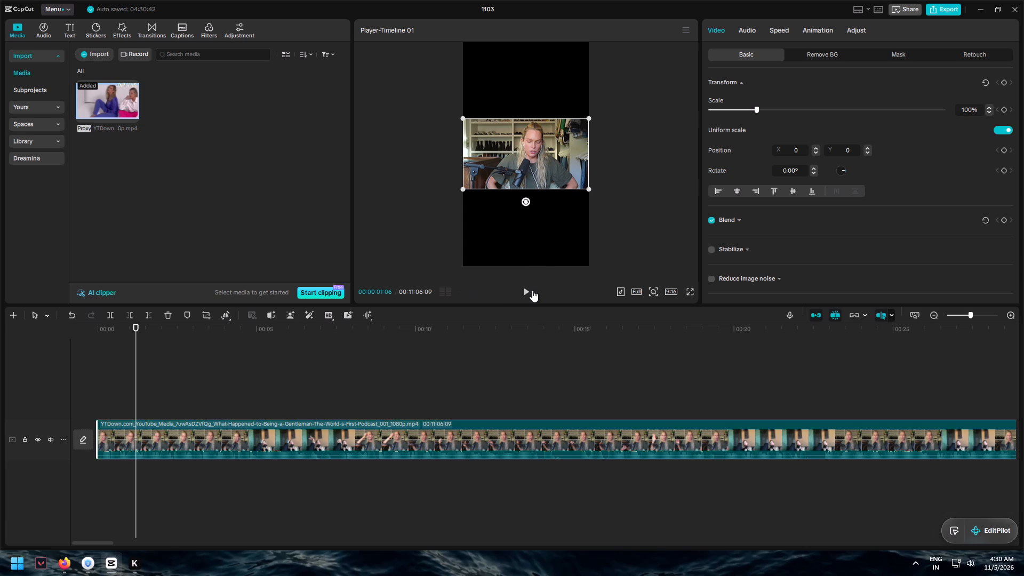
Play the section from its start, then cut out and delete the short stretch between about 14 and 15 seconds.
left_click_drag(133, 326, 0, 330)
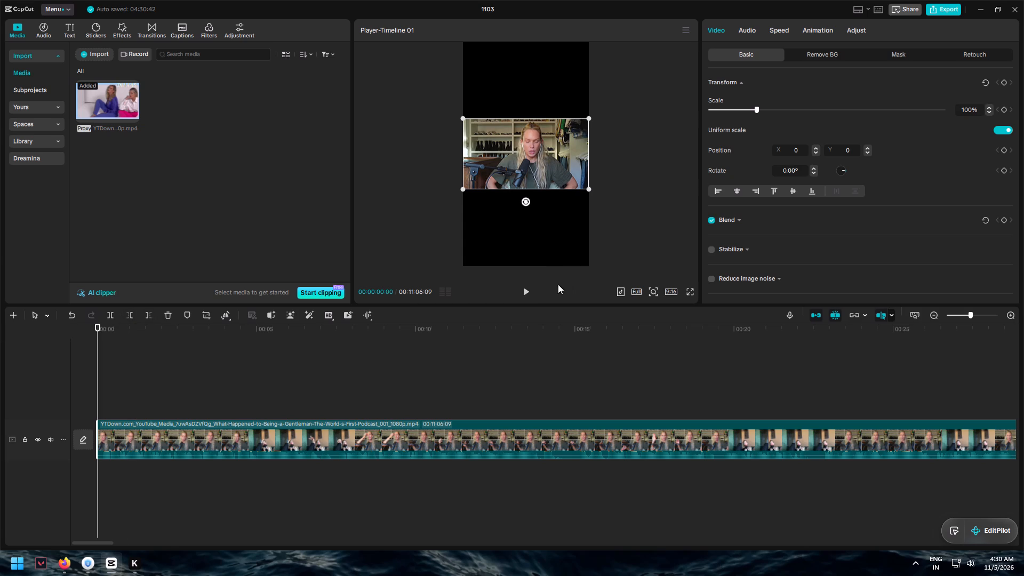
left_click(526, 294)
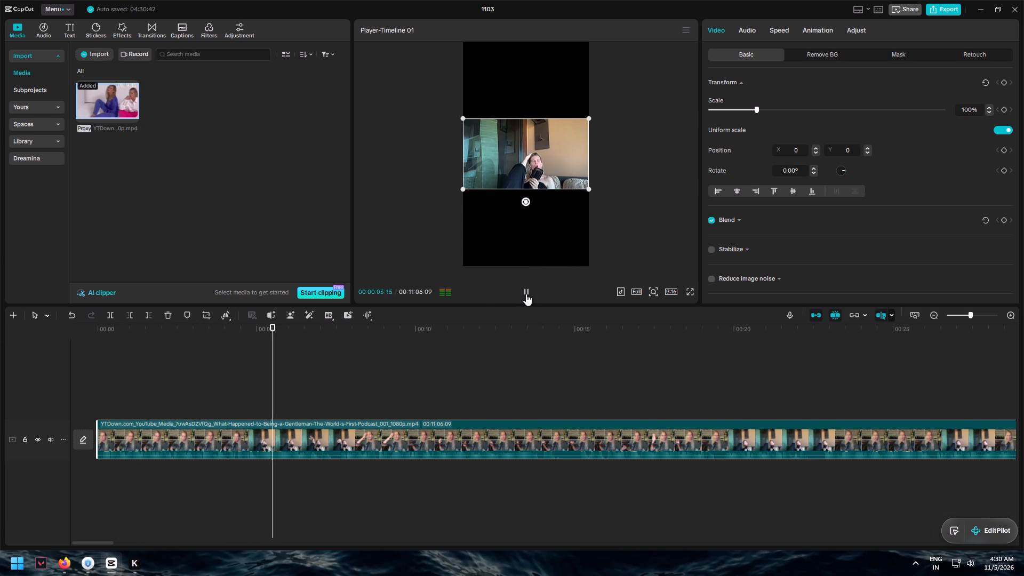
left_click(526, 294)
left_click(526, 294)
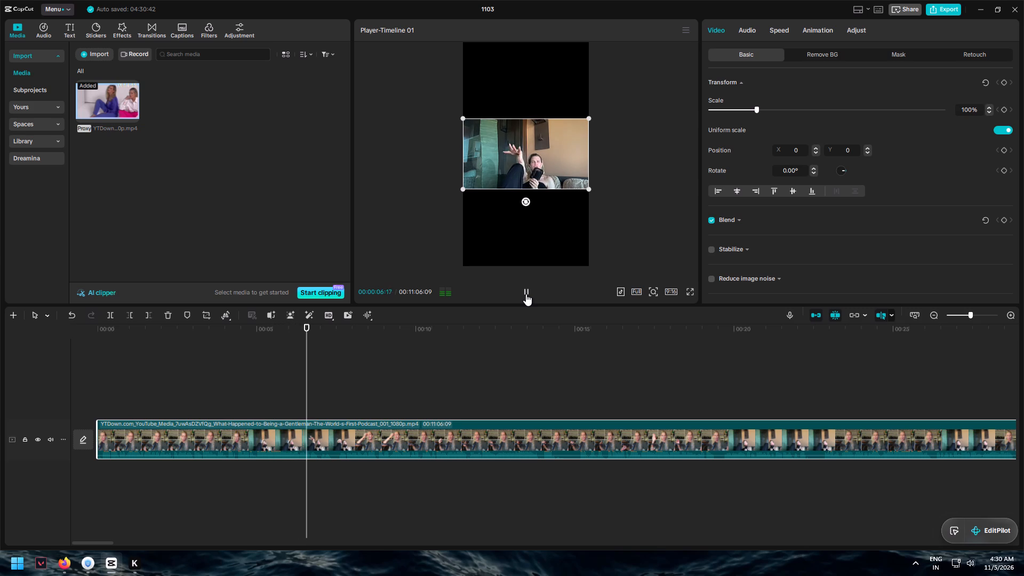
left_click(526, 294)
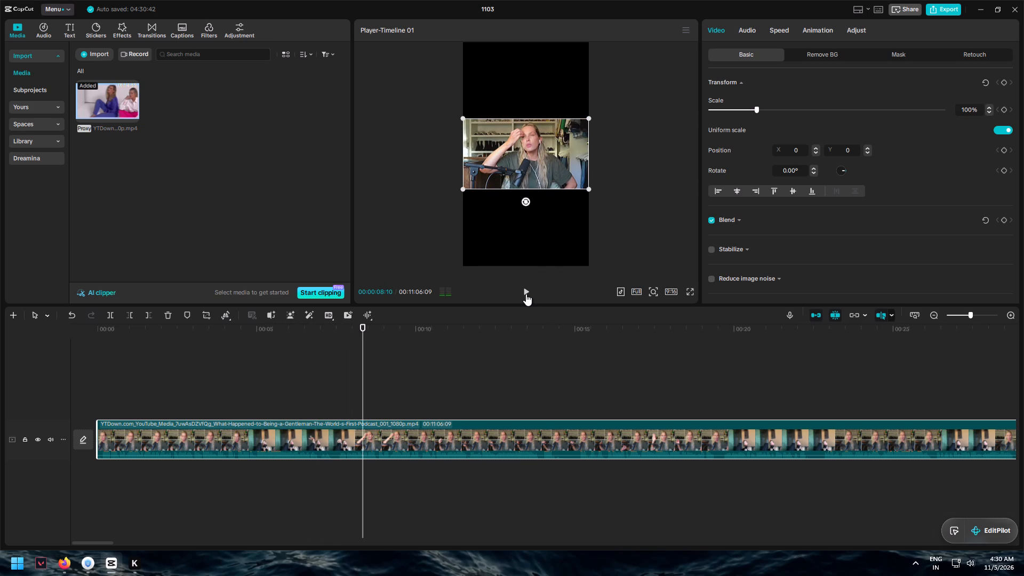
left_click(526, 294)
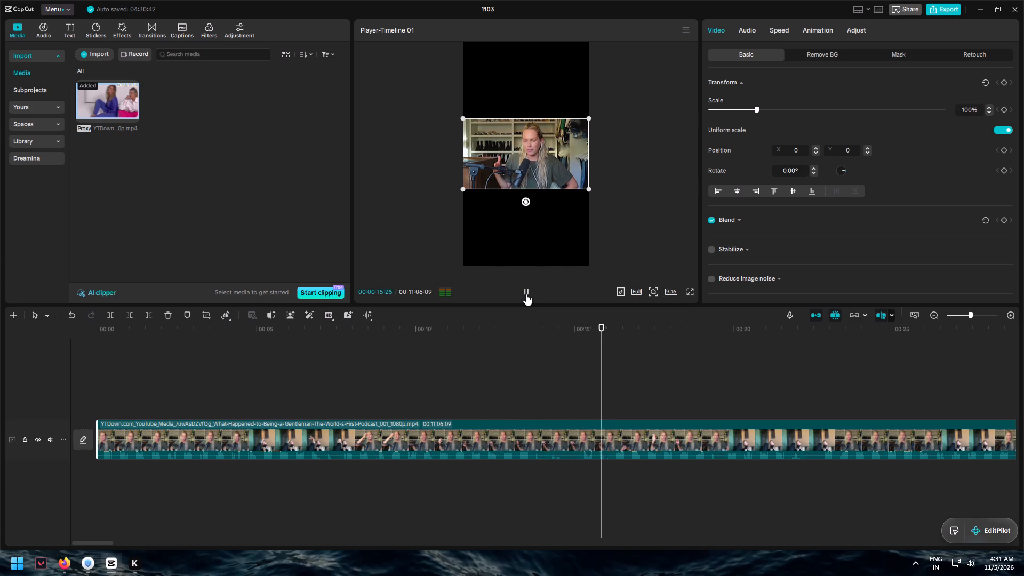
left_click(526, 294)
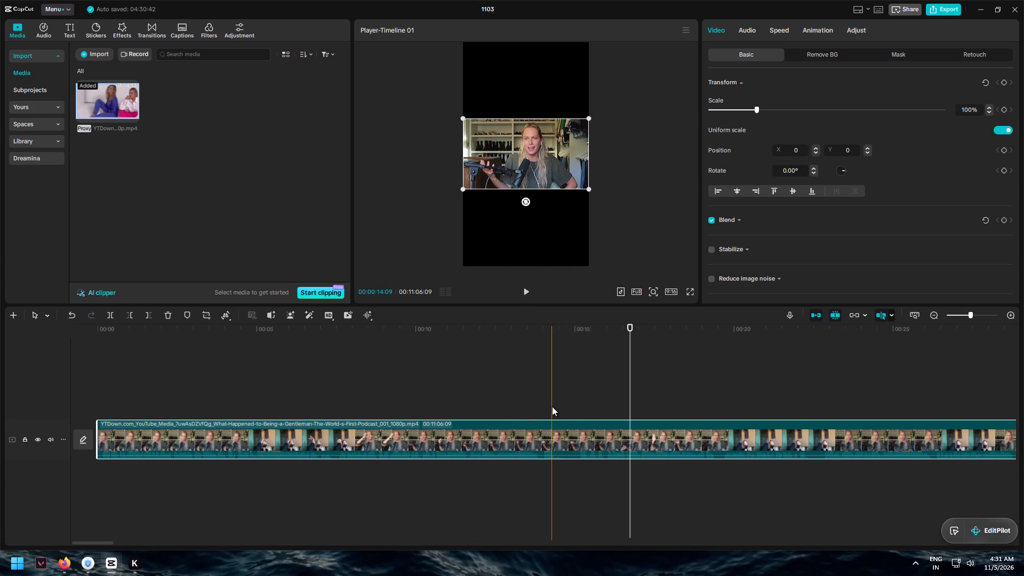
key("ctrl+n")
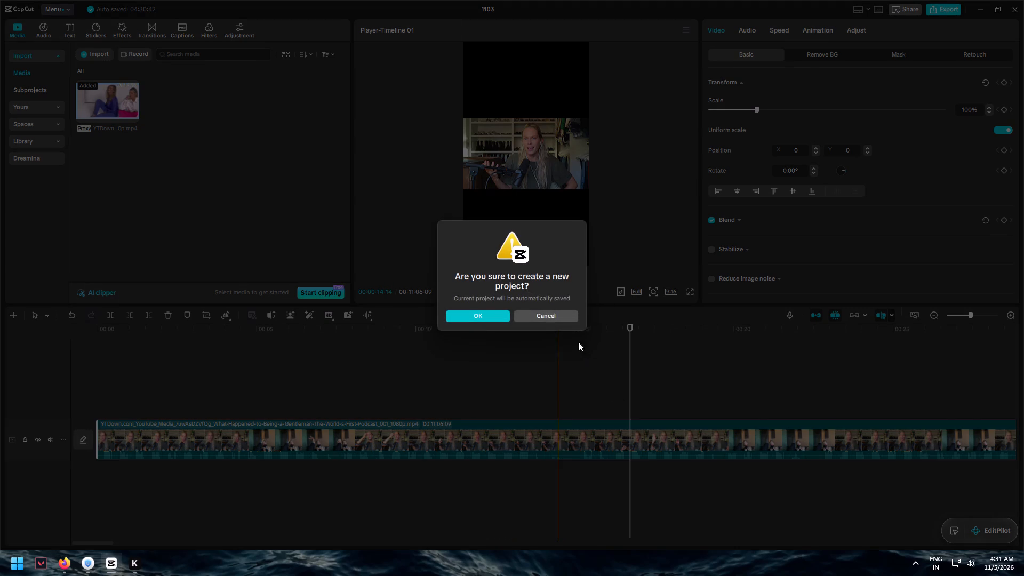
left_click(564, 320)
key("ctrl+b")
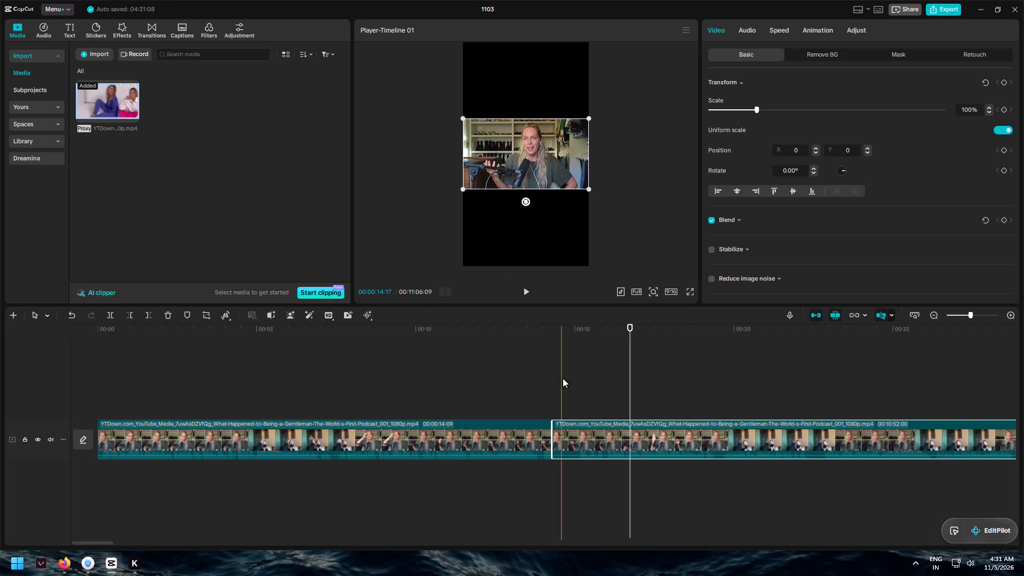
key("ctrl+b")
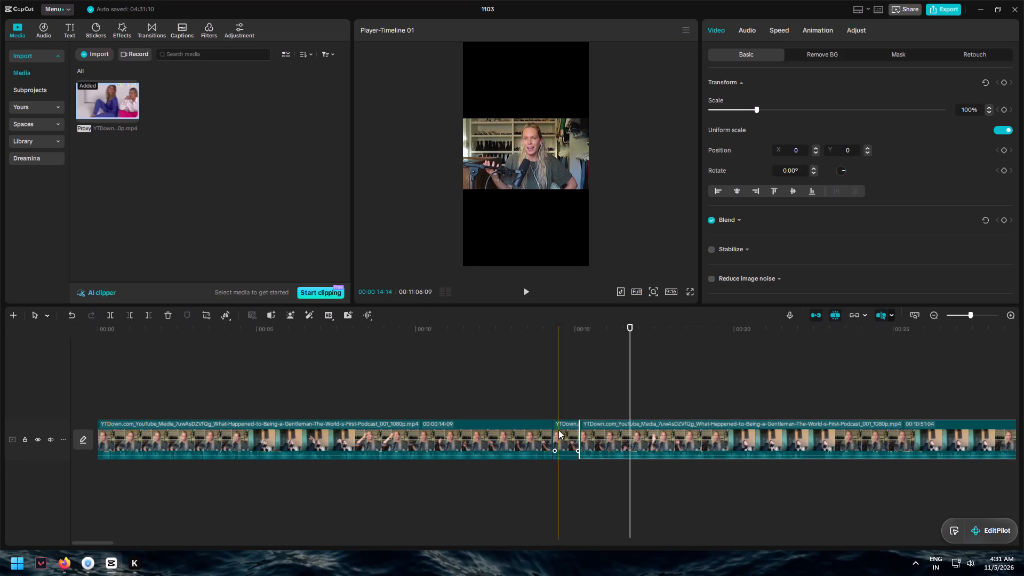
left_click(563, 430)
right_click(563, 429)
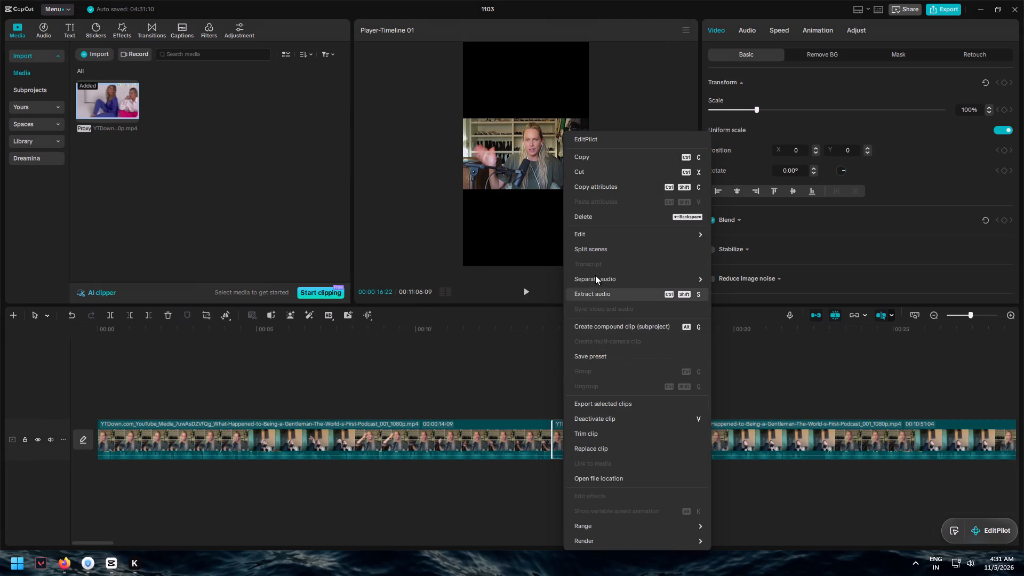
left_click(600, 221)
Play across the new cut, split the podcast at 00:00:18:18 and delete everything after that point.
left_click(540, 373)
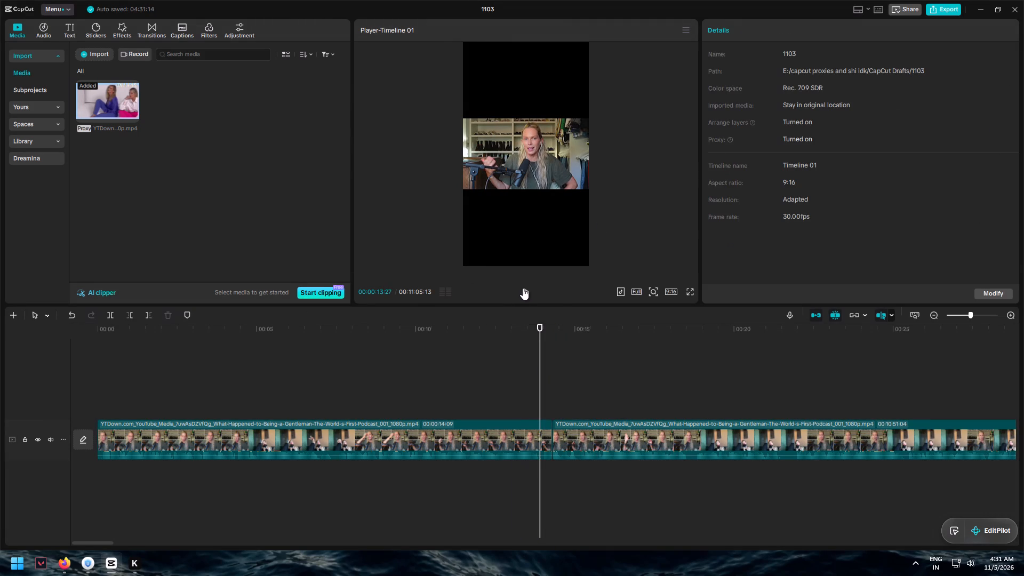
left_click(523, 289)
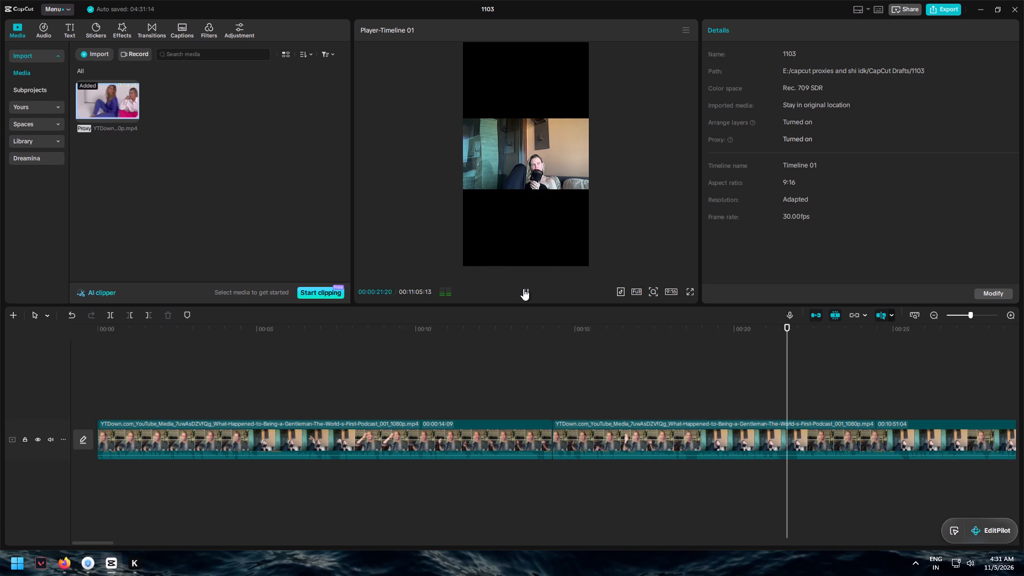
left_click(523, 289)
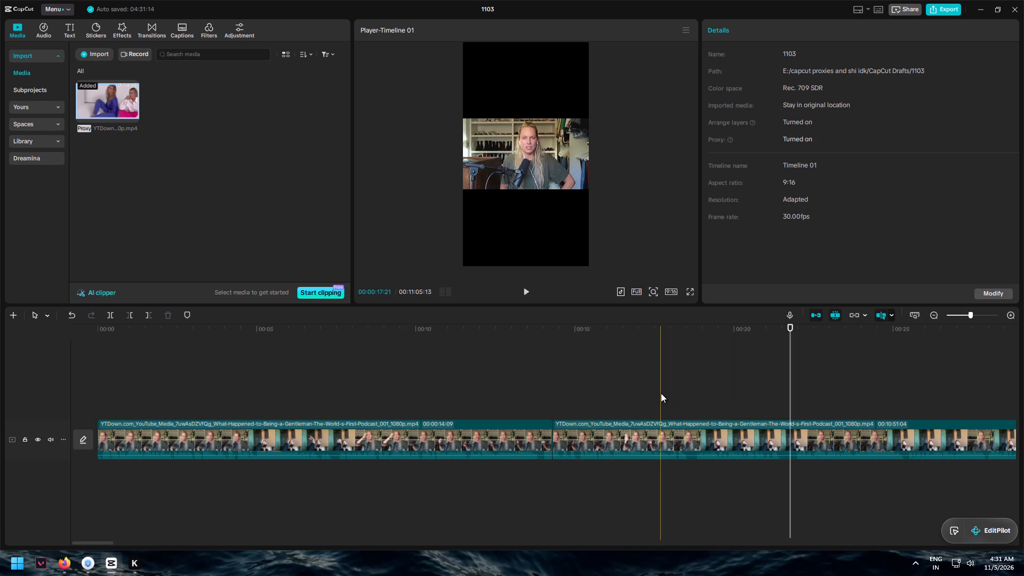
left_click(661, 393)
left_click(531, 297)
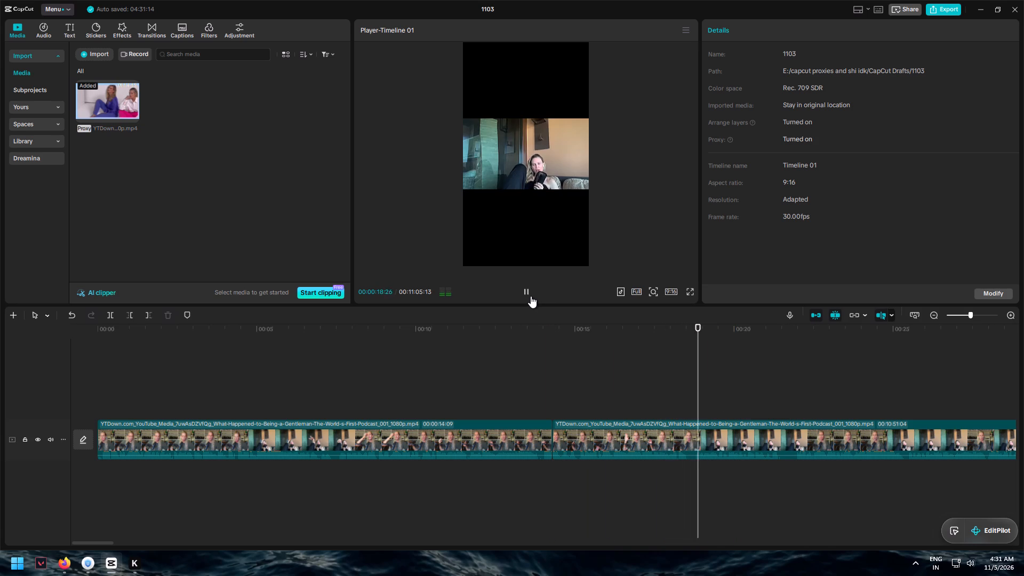
left_click(531, 296)
left_click(591, 372)
left_click(527, 293)
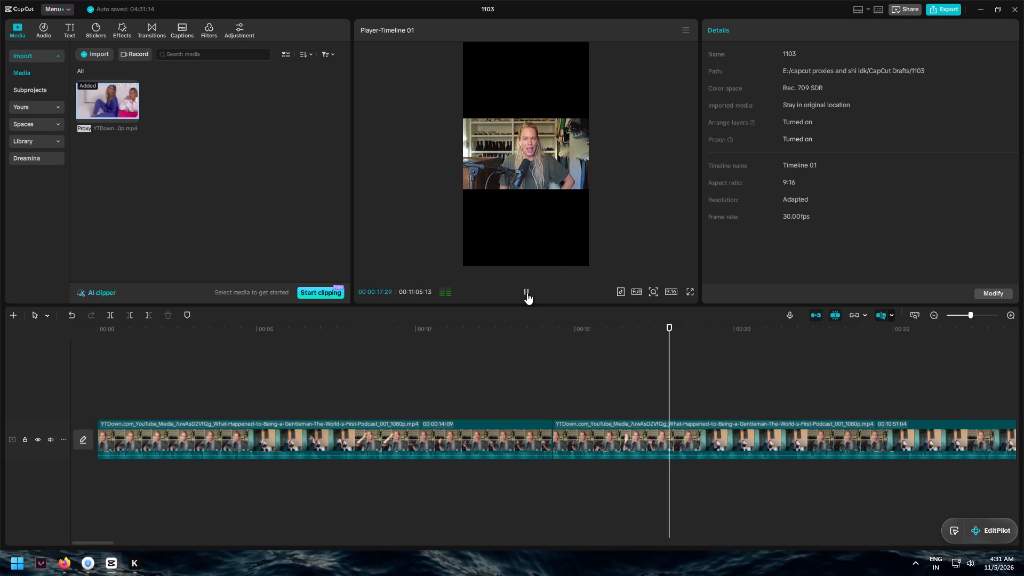
left_click(527, 293)
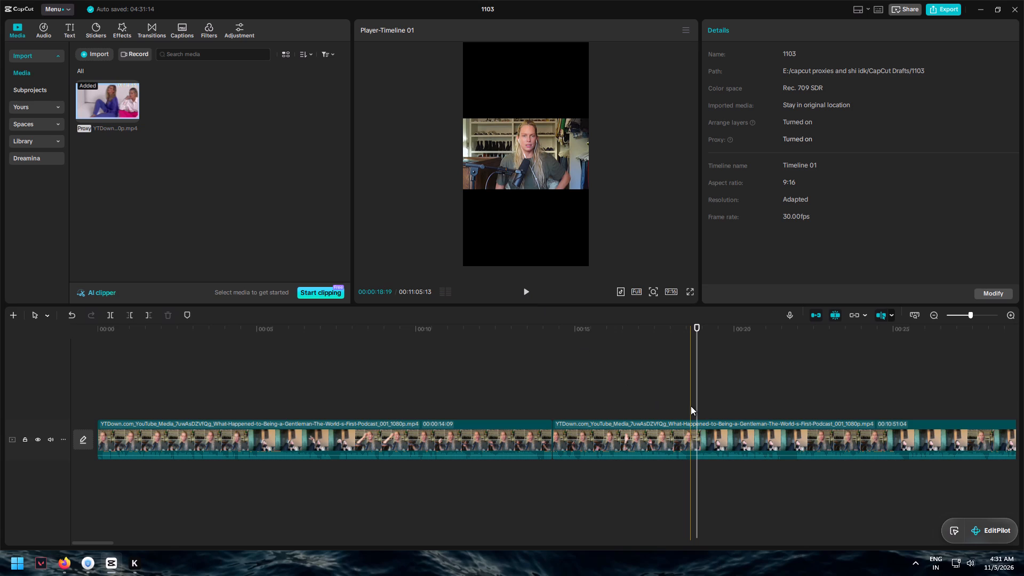
left_click(690, 406)
key("ctrl+b")
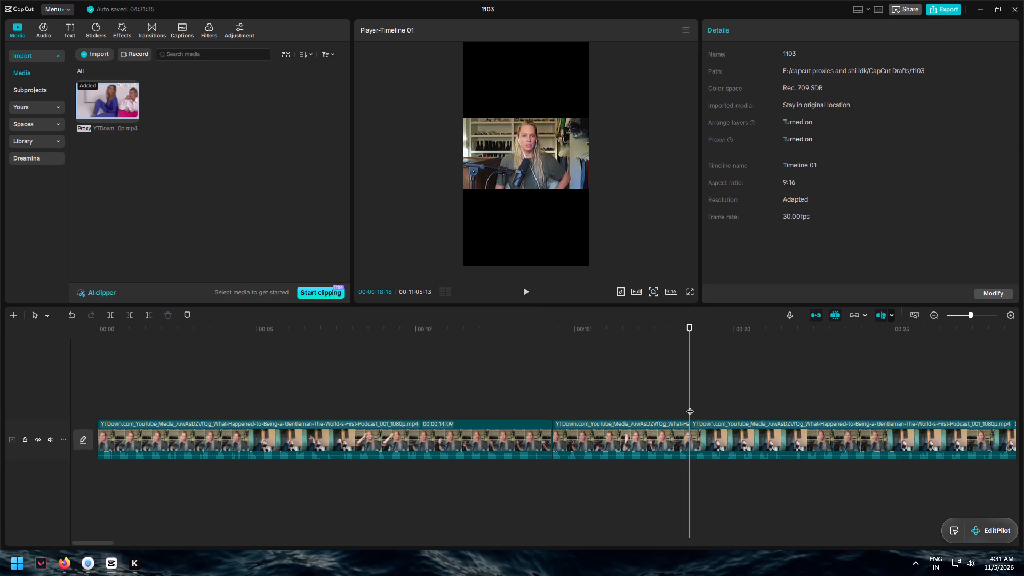
left_click(710, 438)
key("Delete")
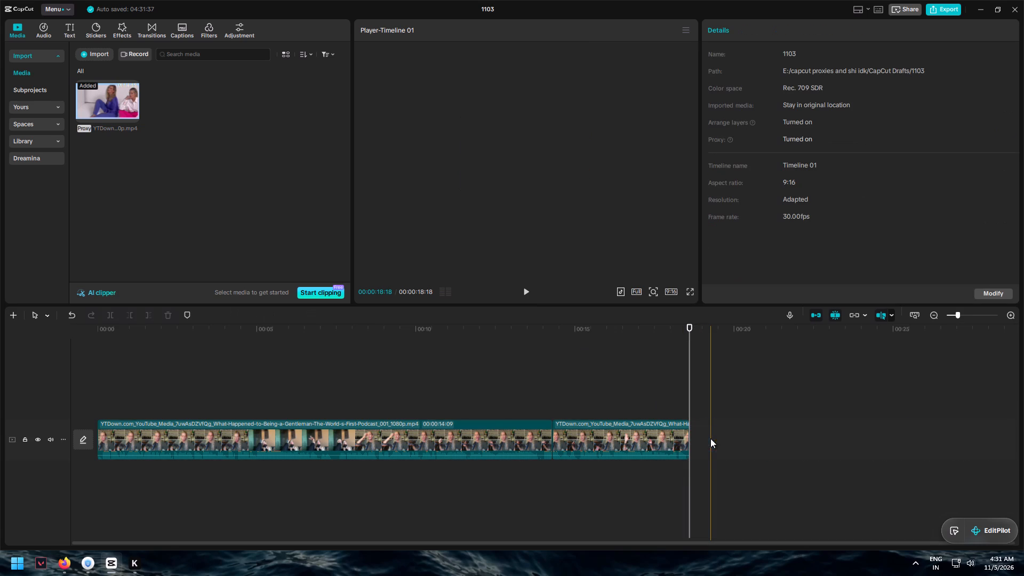
Return the playhead to the start of the shortened clip.
left_click_drag(690, 351, 0, 349)
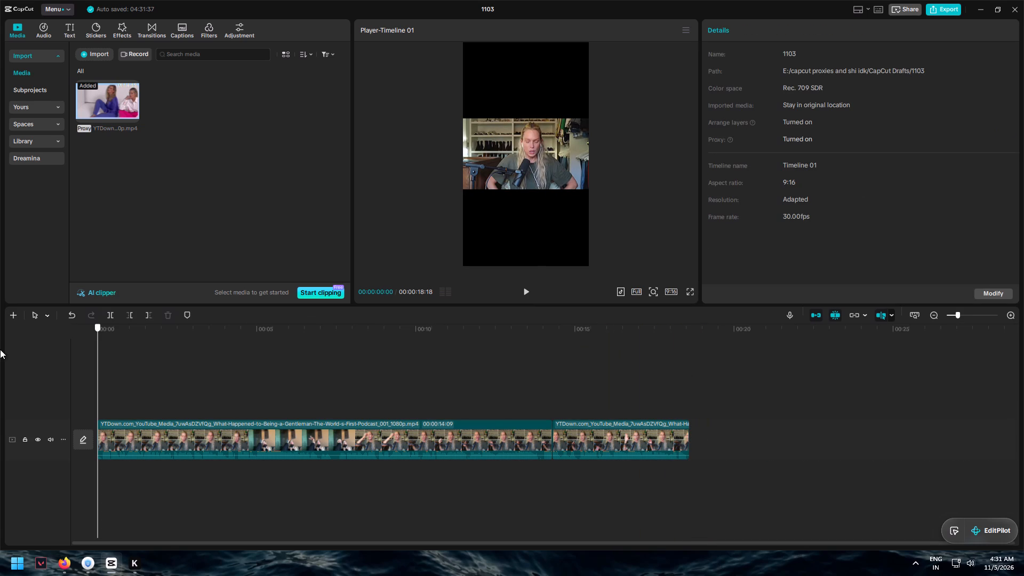
left_click_drag(0, 349, 0, 350)
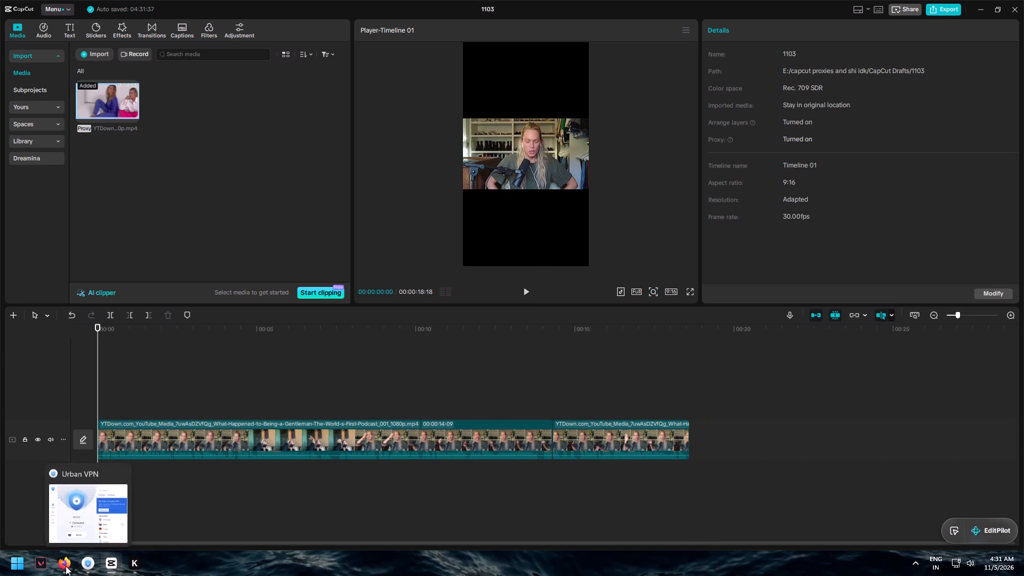
left_click(963, 316)
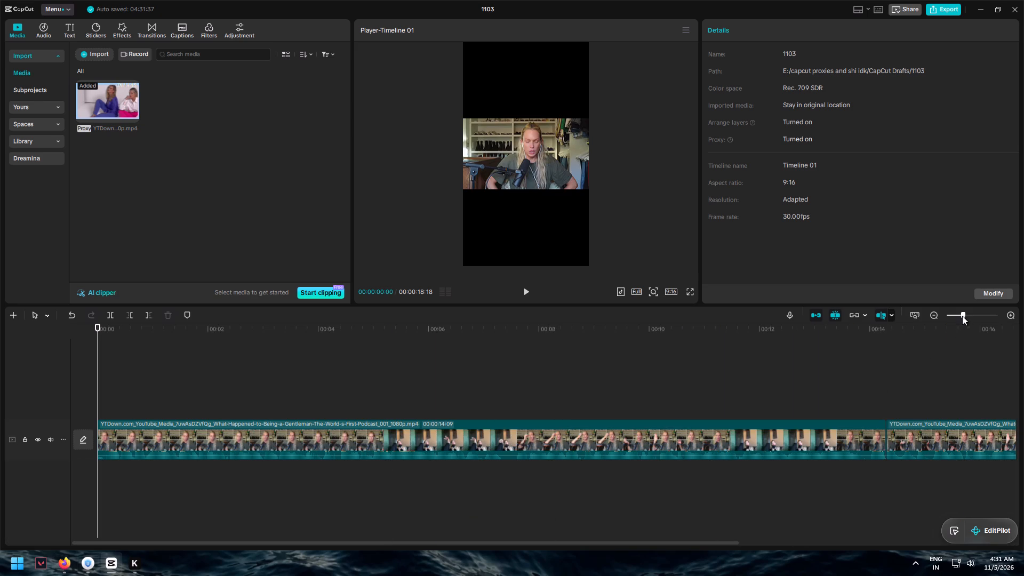
left_click(961, 315)
Switch to the Firefox browser.
left_click(65, 571)
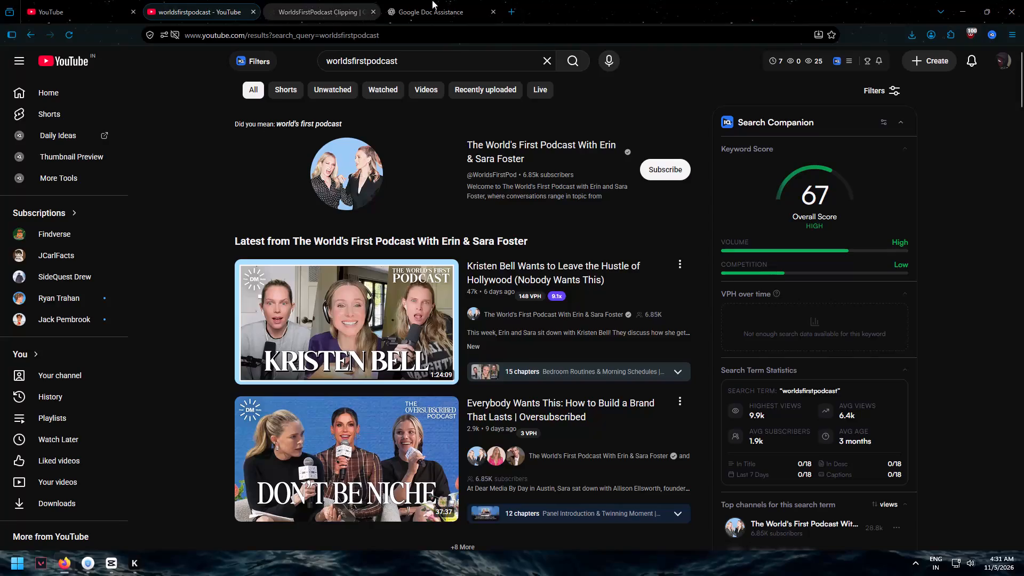
Search the web for "meme sounds" in a new tab and open the Myinstants meme soundboard.
left_click(502, 12)
left_click(500, 27)
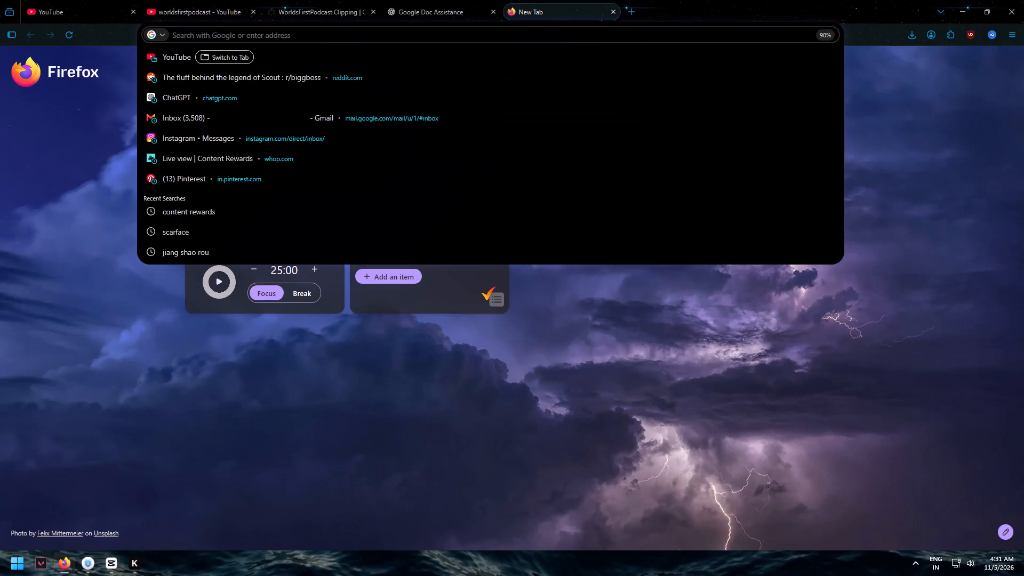
type("meme sounds")
key("Return")
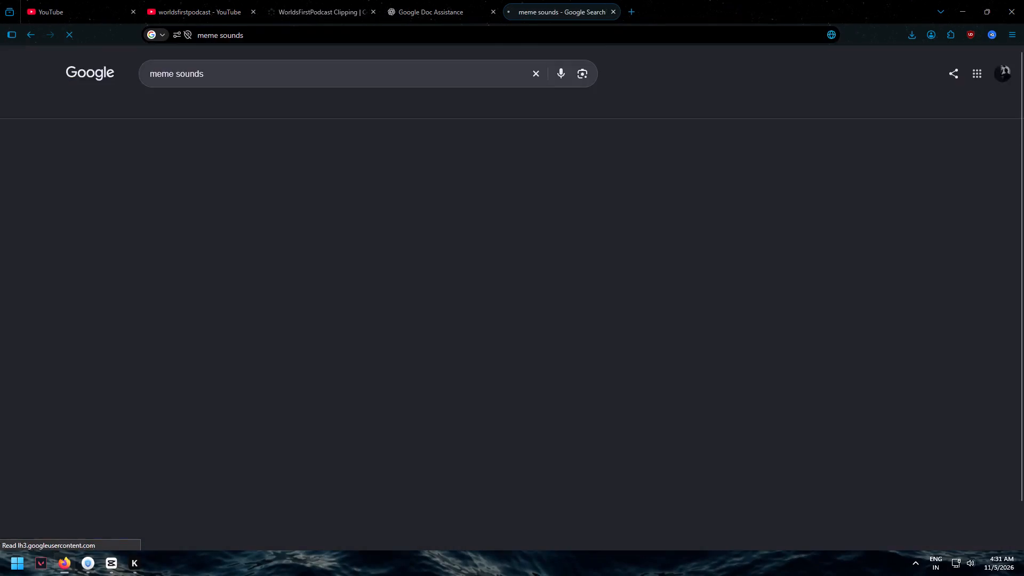
left_click(294, 196)
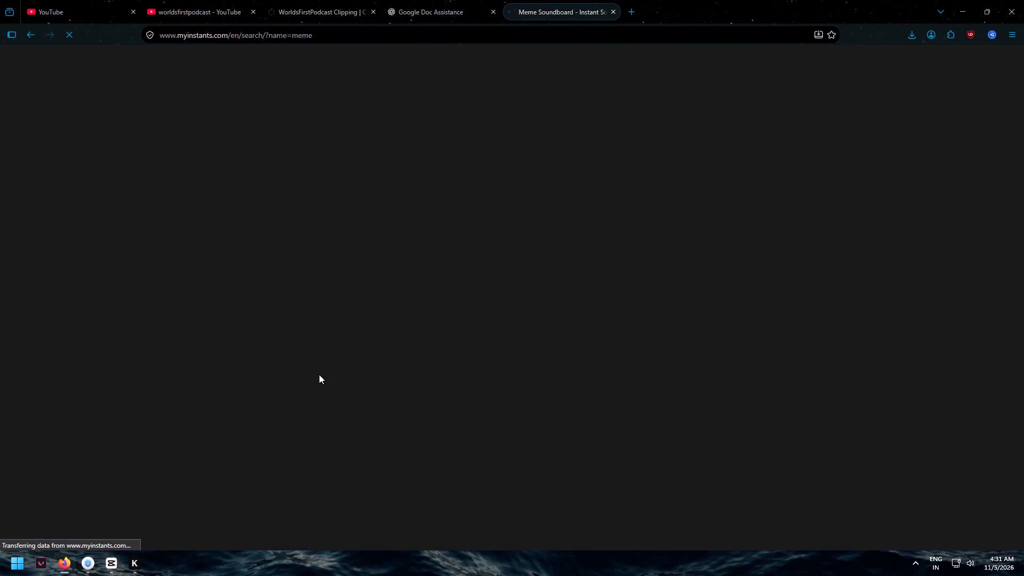
Audition several sounds on the meme soundboard, including FAAAH, Among Us role reveal sound, Shocked sound and asian meme huh?.
left_click(284, 154)
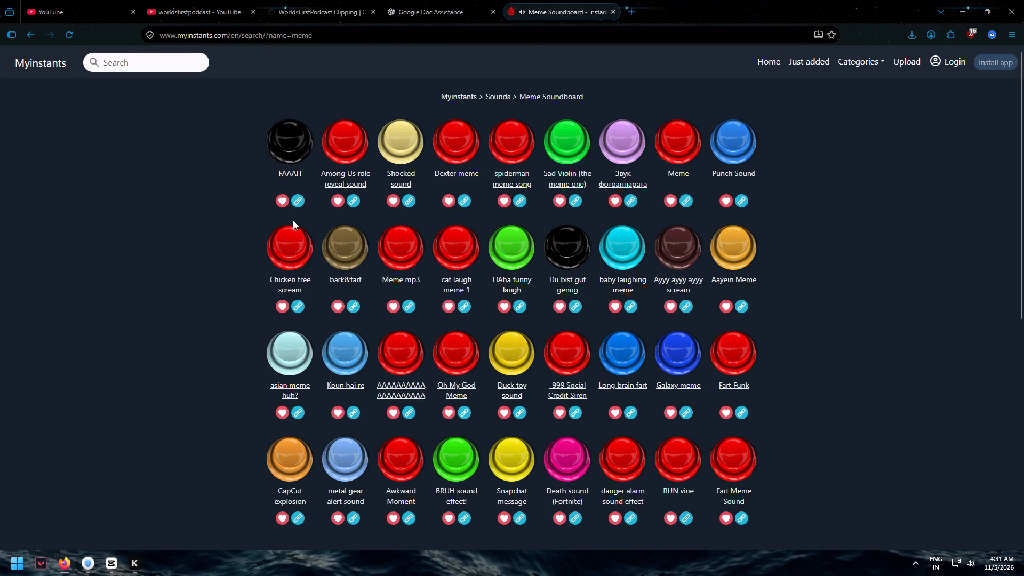
left_click(340, 138)
left_click(398, 146)
left_click(355, 146)
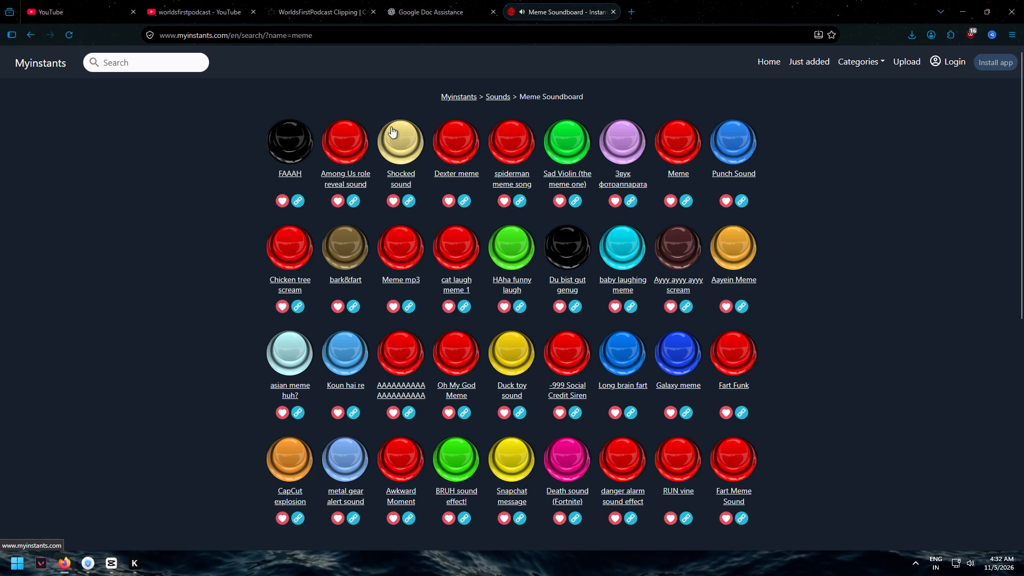
left_click(294, 358)
left_click(289, 252)
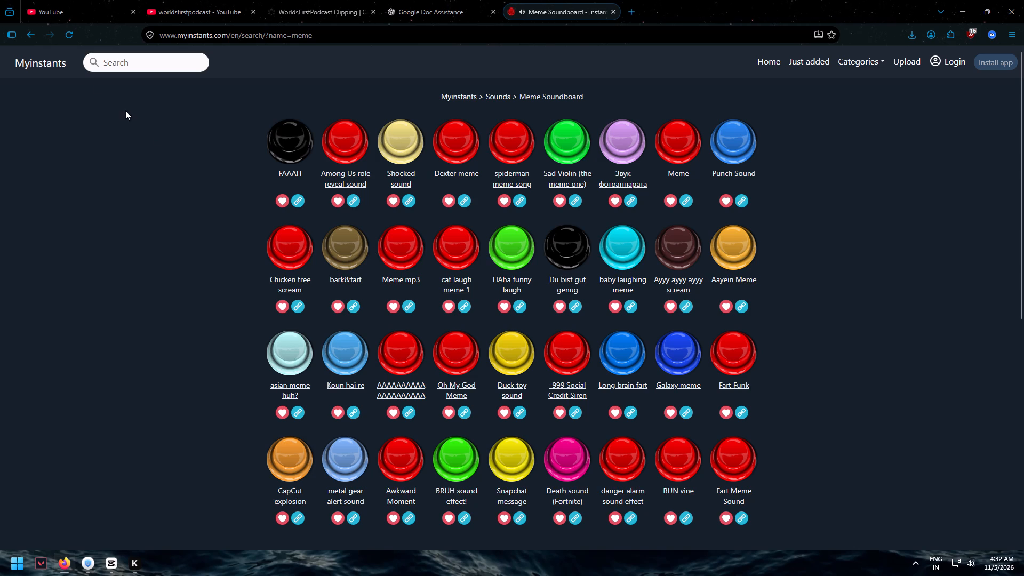
Go to the Myinstants home page and audition the trending sounds in the first two rows, from VINE BOOM SOUND to rizz sound effect.
left_click(50, 63)
left_click(286, 148)
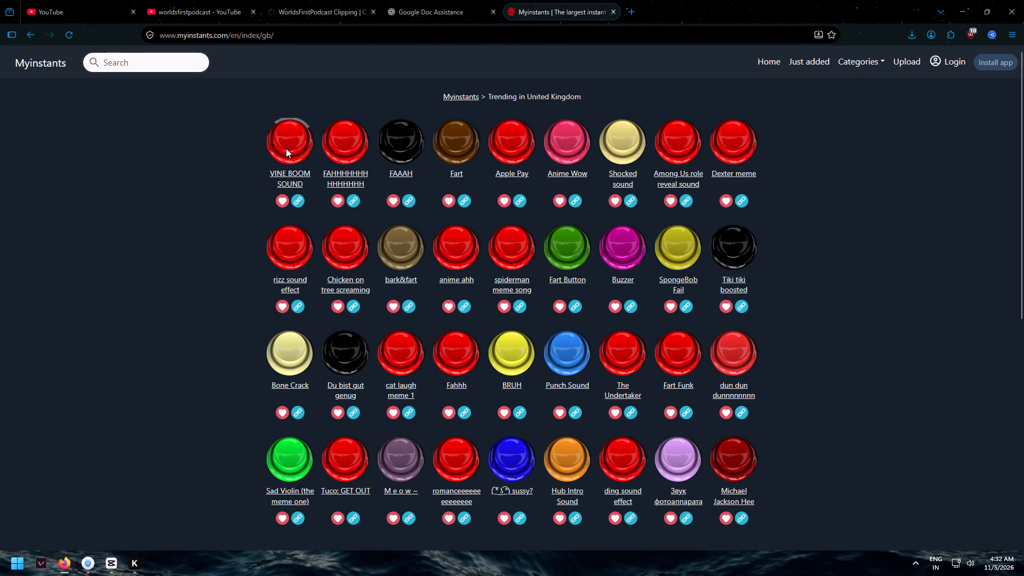
left_click(326, 138)
left_click(382, 137)
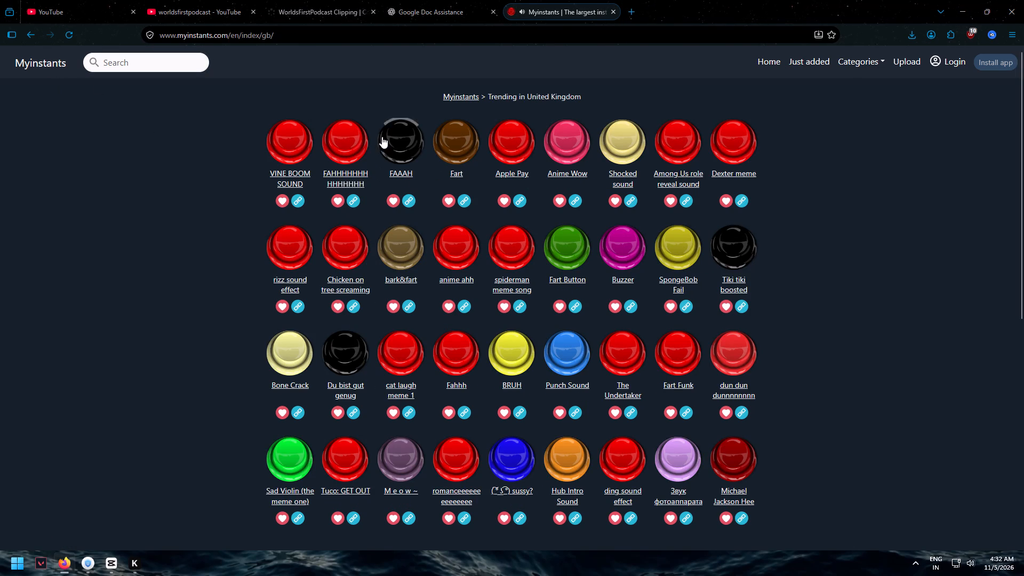
left_click(454, 140)
left_click(521, 145)
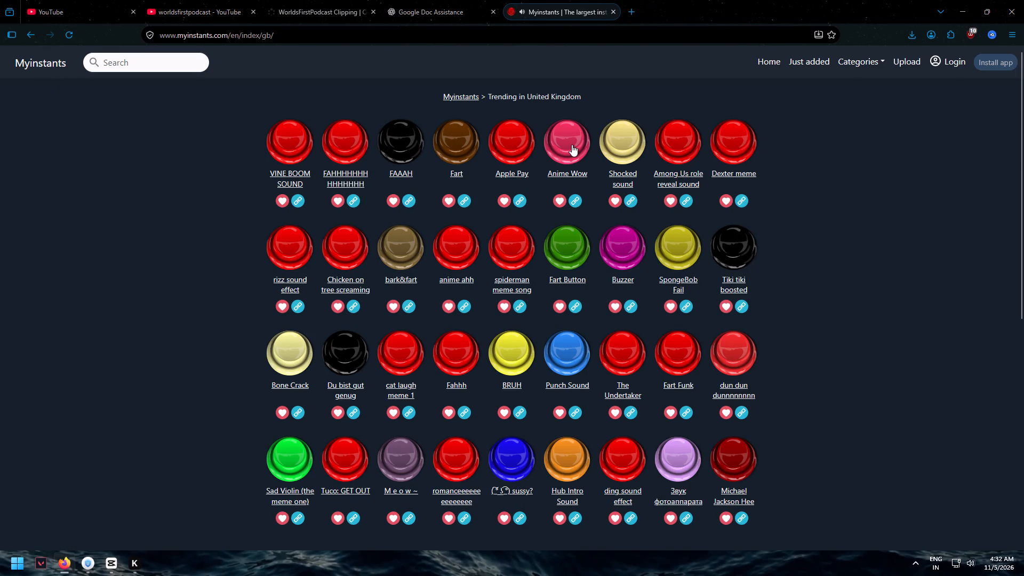
left_click(572, 145)
left_click(620, 136)
left_click(679, 137)
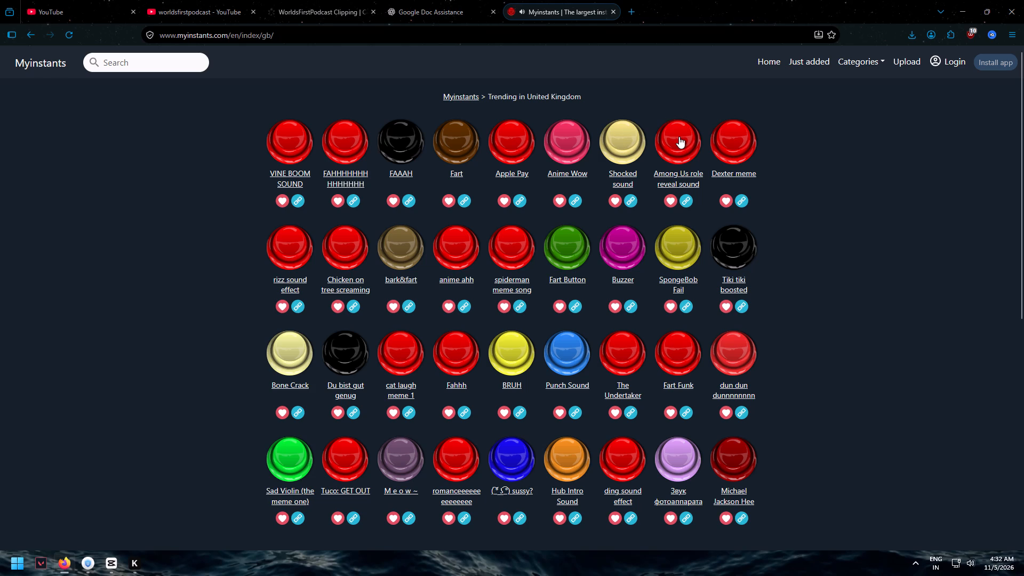
left_click(729, 136)
left_click(666, 136)
left_click(459, 251)
double_click(343, 250)
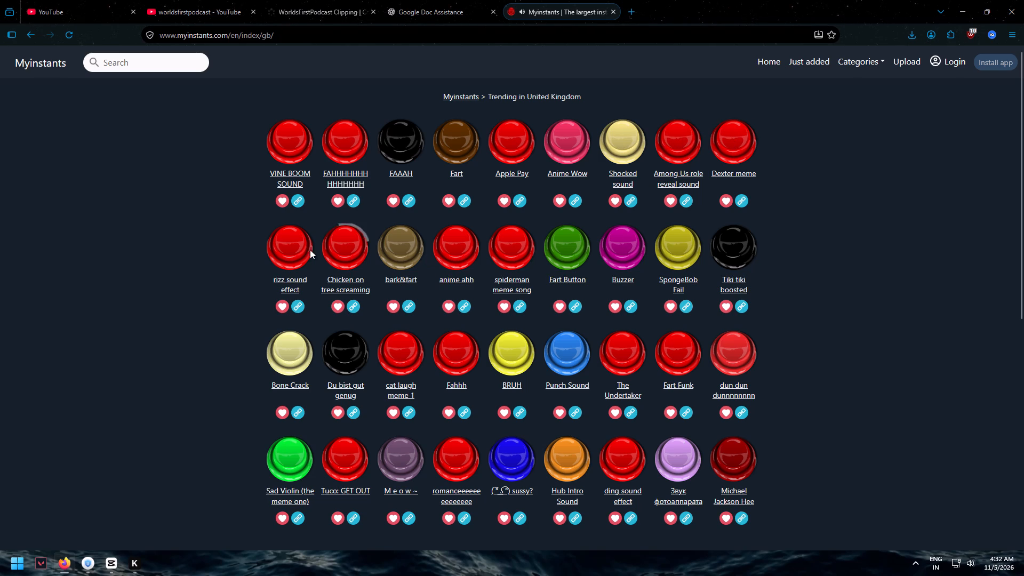
left_click(287, 247)
left_click(289, 239)
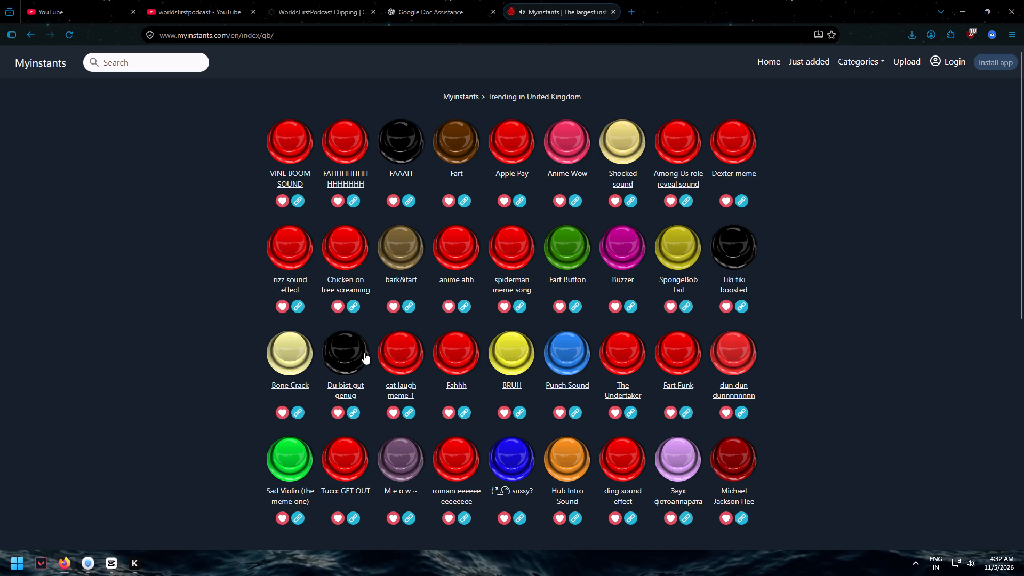
Audition more trending sounds, including cat laugh meme 1, BRUH, Punch Sound, dun dun dunnnnnnnn, SpongeBob Fail, Sad Violin and Bone Crack.
left_click(406, 358)
left_click(467, 359)
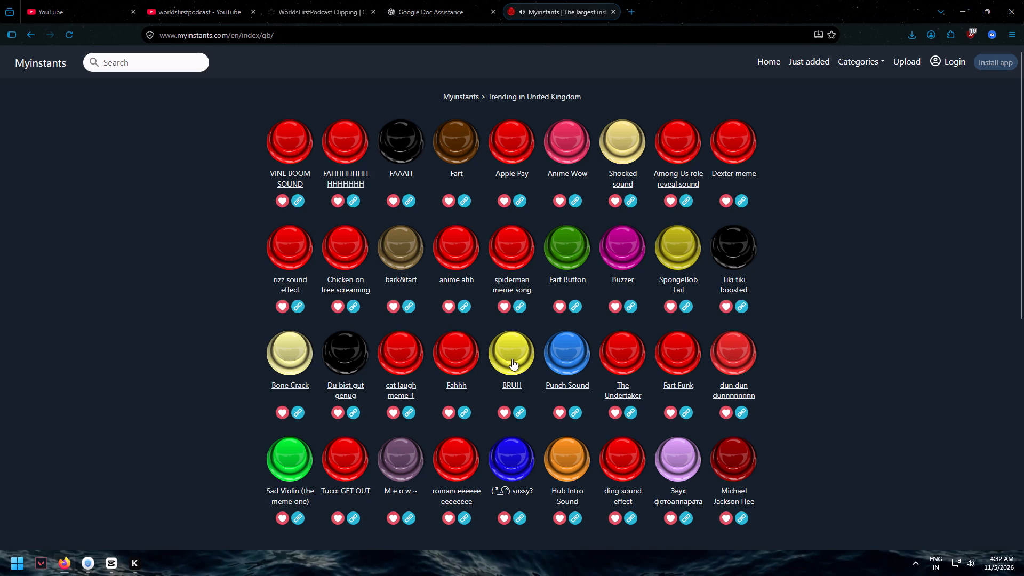
left_click(512, 359)
left_click(571, 353)
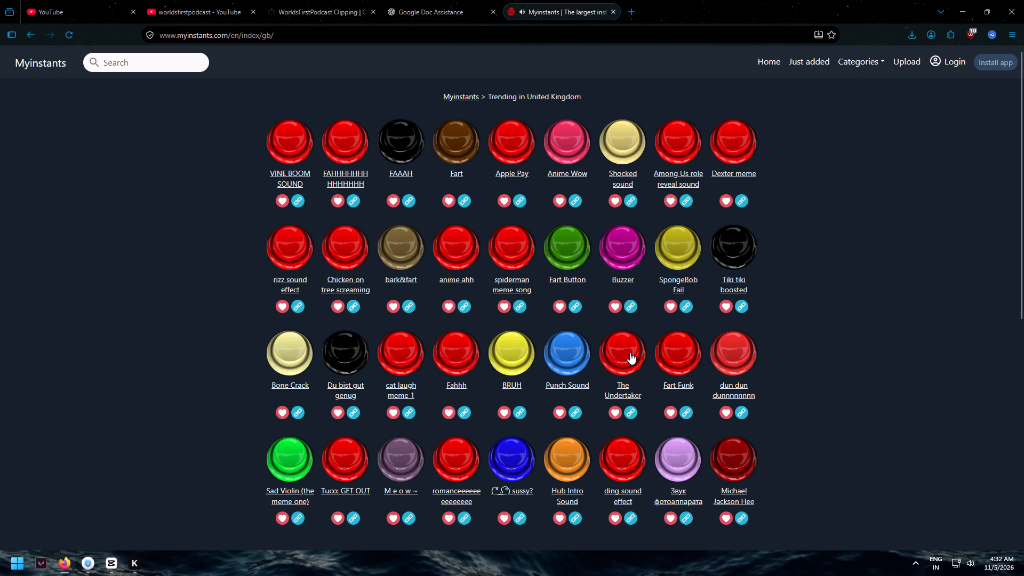
left_click(630, 353)
left_click(677, 352)
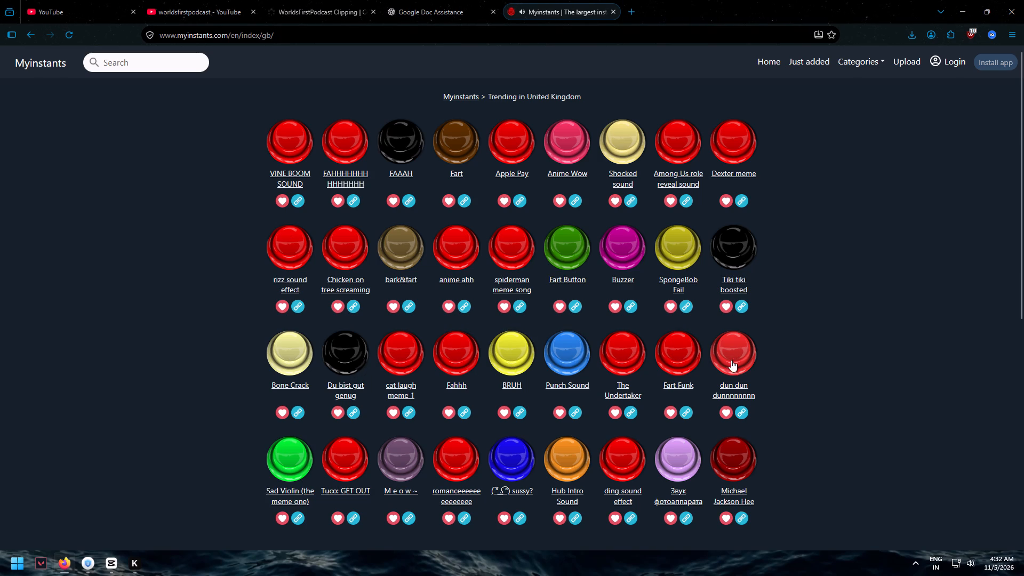
left_click(732, 361)
left_click(730, 241)
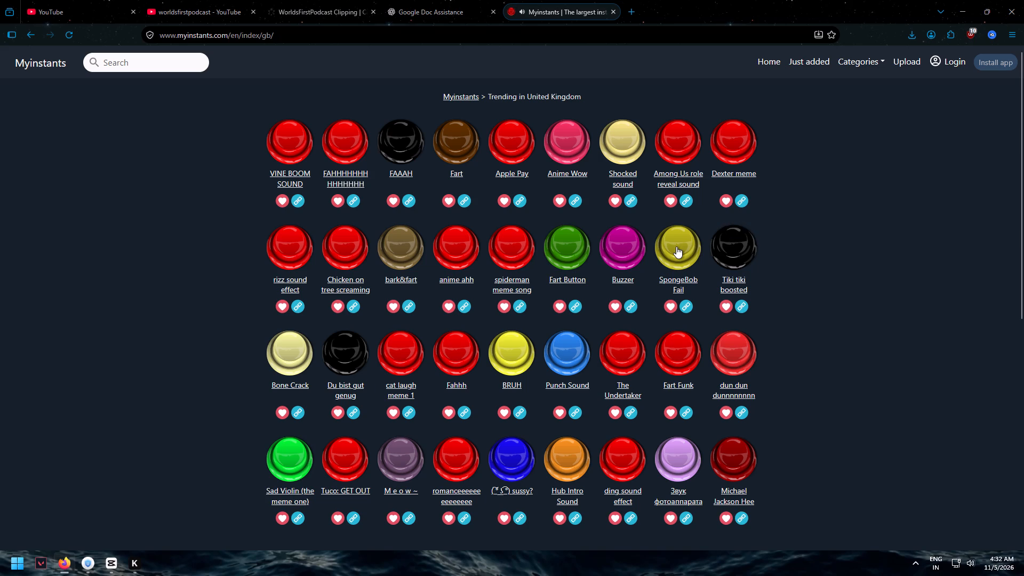
left_click(676, 246)
left_click(566, 253)
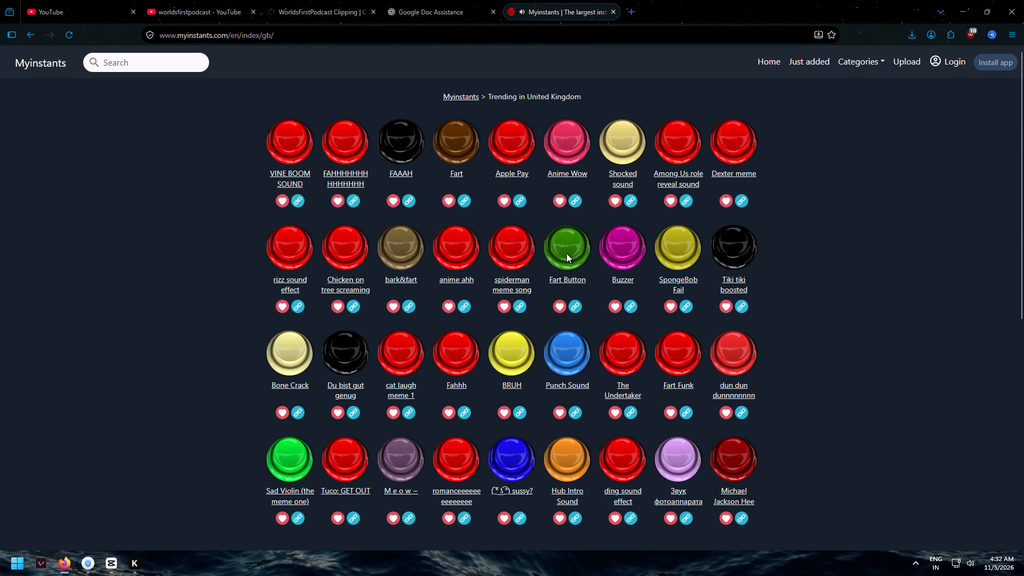
left_click(507, 251)
left_click(461, 250)
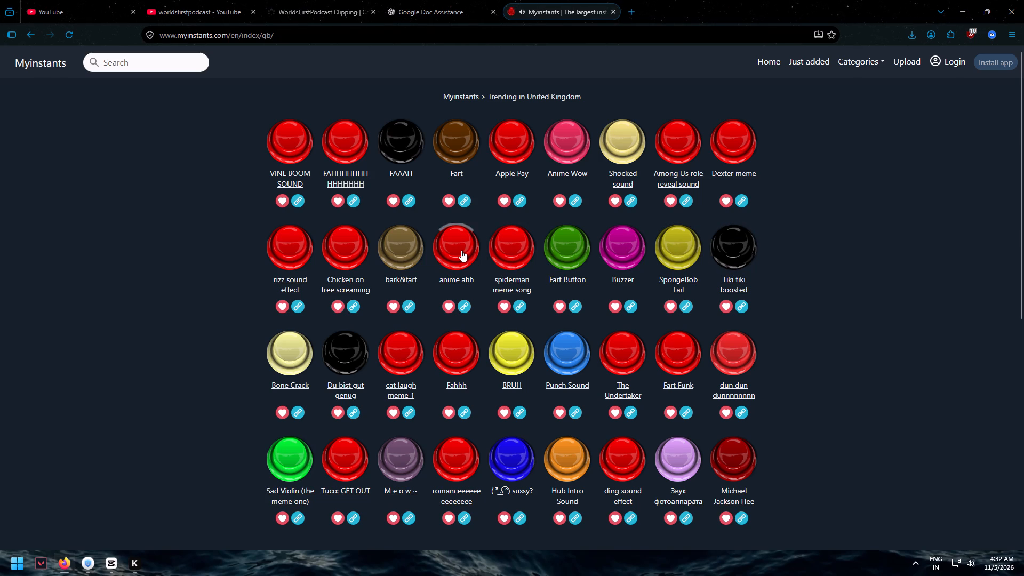
left_click(289, 362)
left_click(287, 468)
left_click(292, 343)
Open the Bone Crack sound's page and download it as an MP3.
left_click(290, 385)
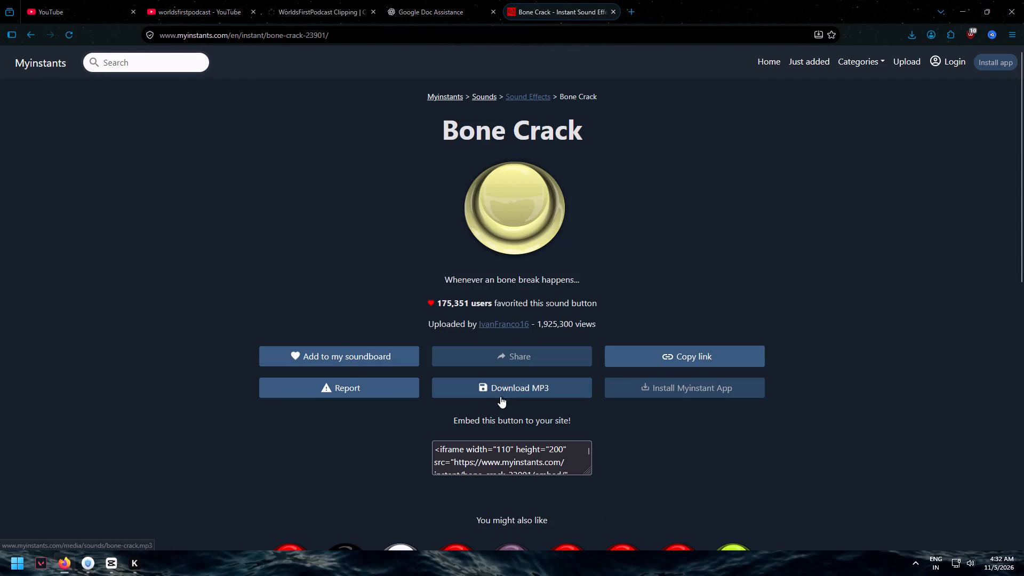
left_click(500, 386)
Move the downloaded bone-crack.mp3 from New Volume (D:) into the SFX folder inside WHOP materials.
left_click(905, 63)
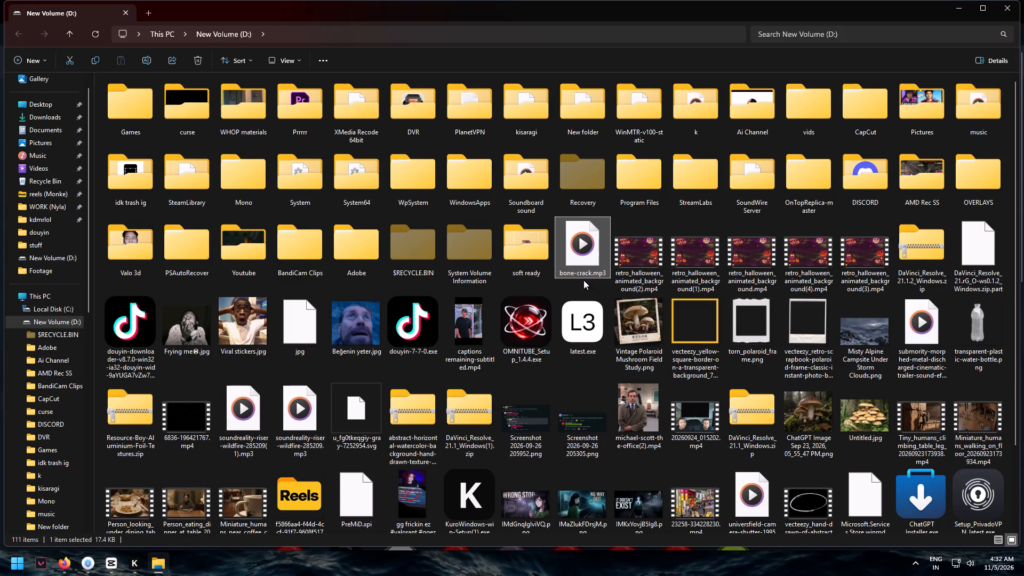
right_click(575, 263)
left_click(586, 247)
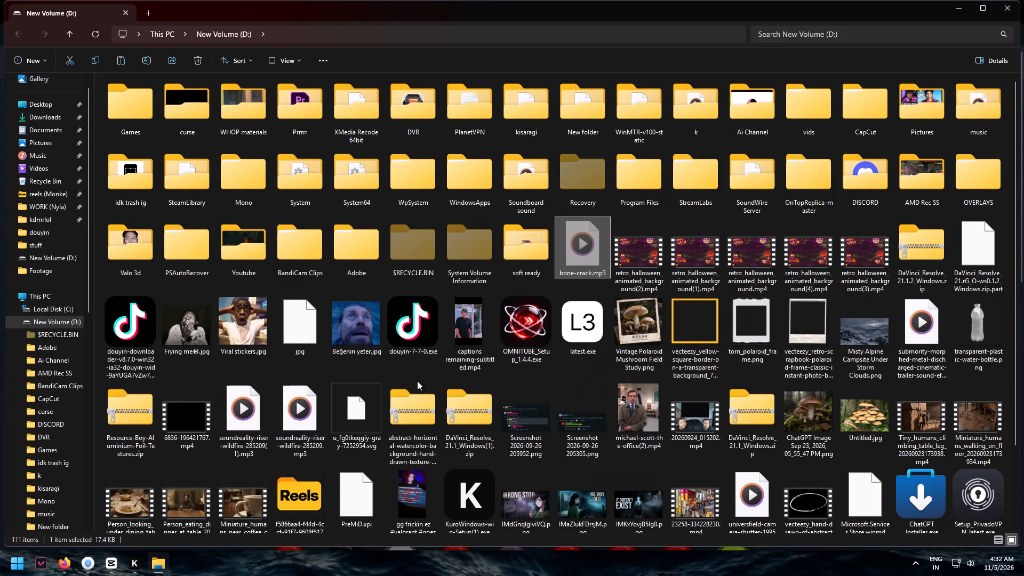
double_click(244, 113)
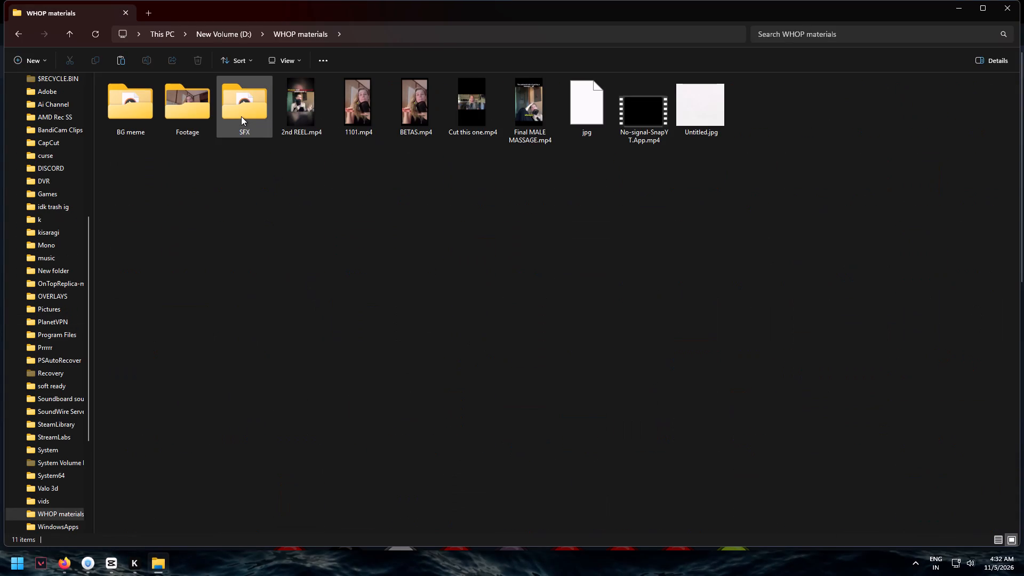
double_click(241, 116)
left_click(271, 287)
right_click(271, 287)
left_click(281, 298)
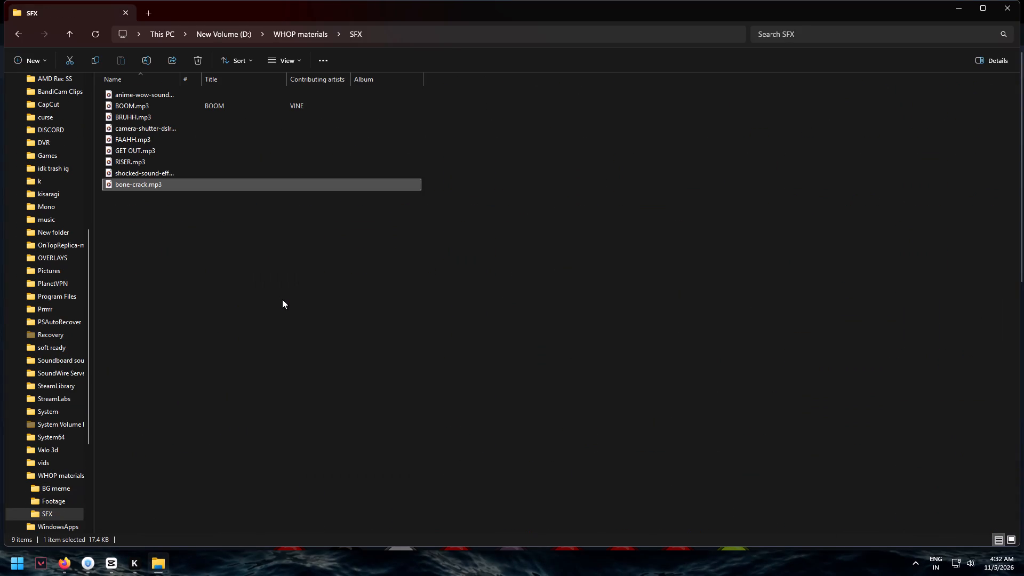
left_click(282, 299)
Switch to Firefox, return to the trending sounds and download the Among Us role reveal sound as an MP3.
left_click(69, 570)
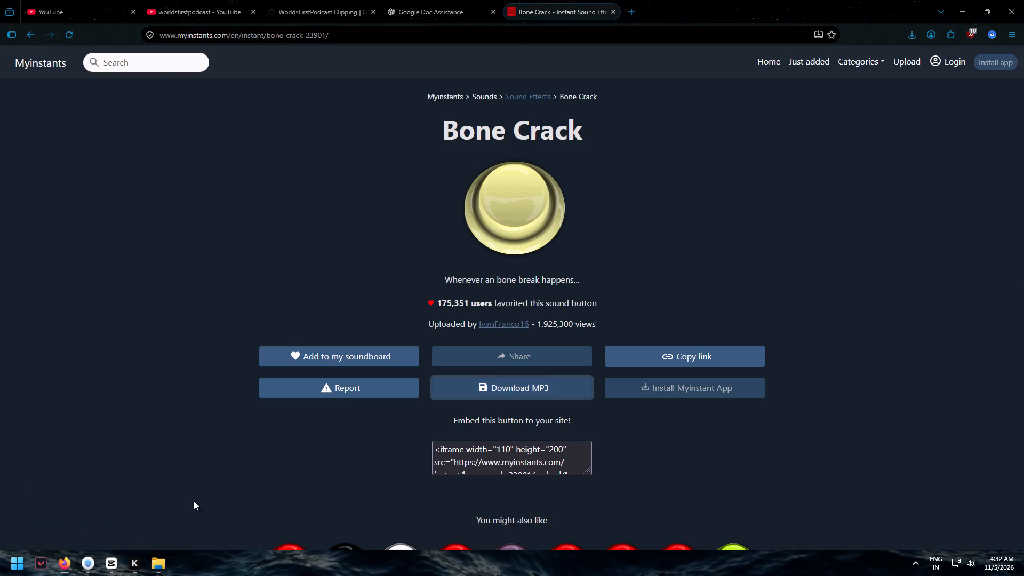
left_click(27, 39)
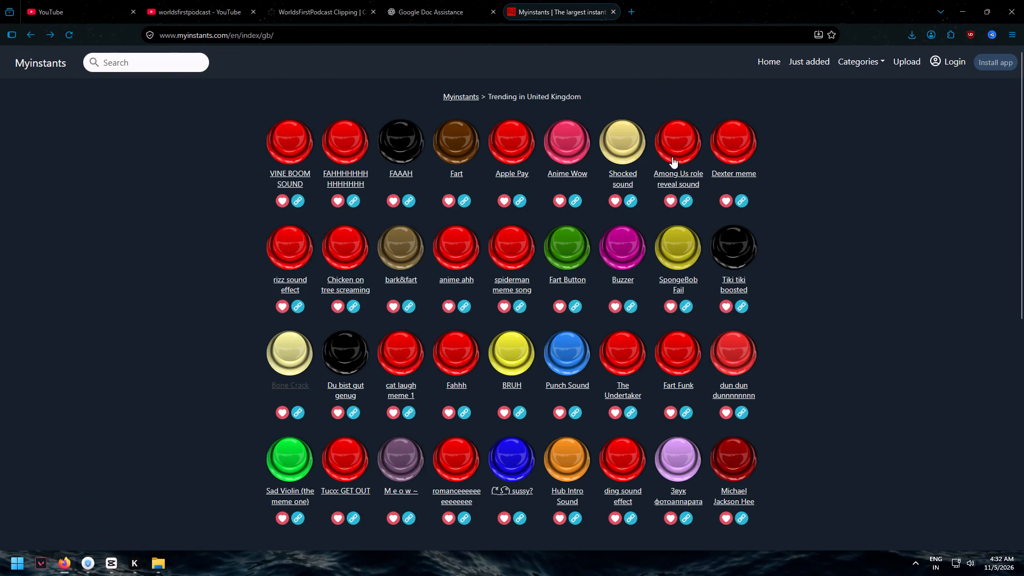
left_click(670, 180)
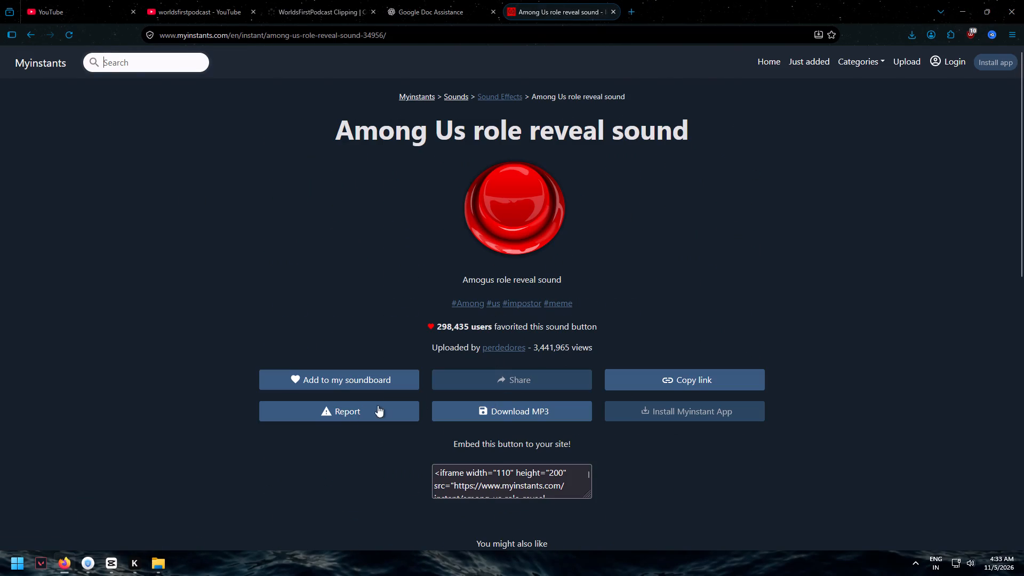
left_click(529, 413)
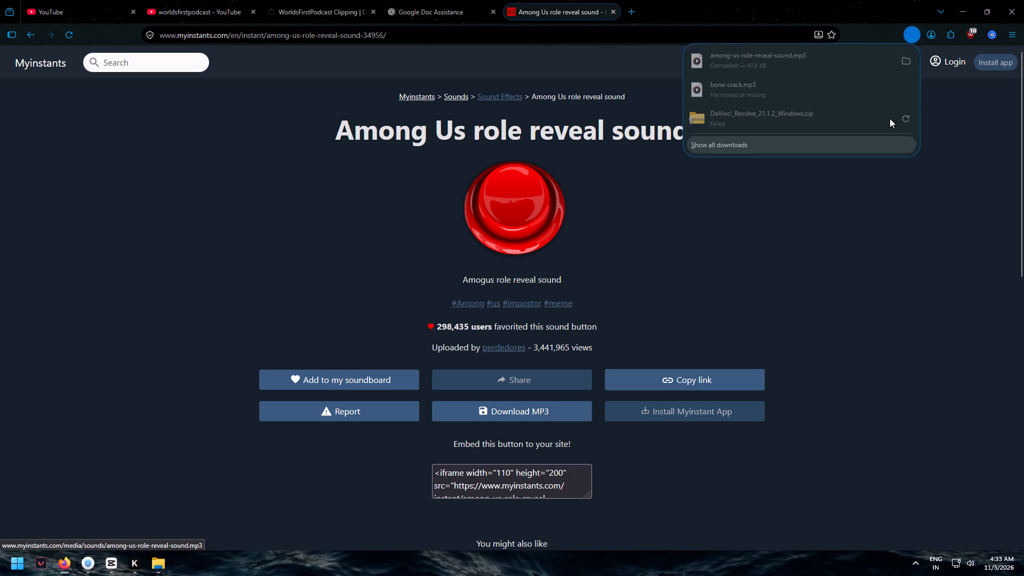
Move the downloaded among-us-role-reveal-sound.mp3 from New Volume (D:) into the SFX folder inside WHOP materials.
left_click(902, 60)
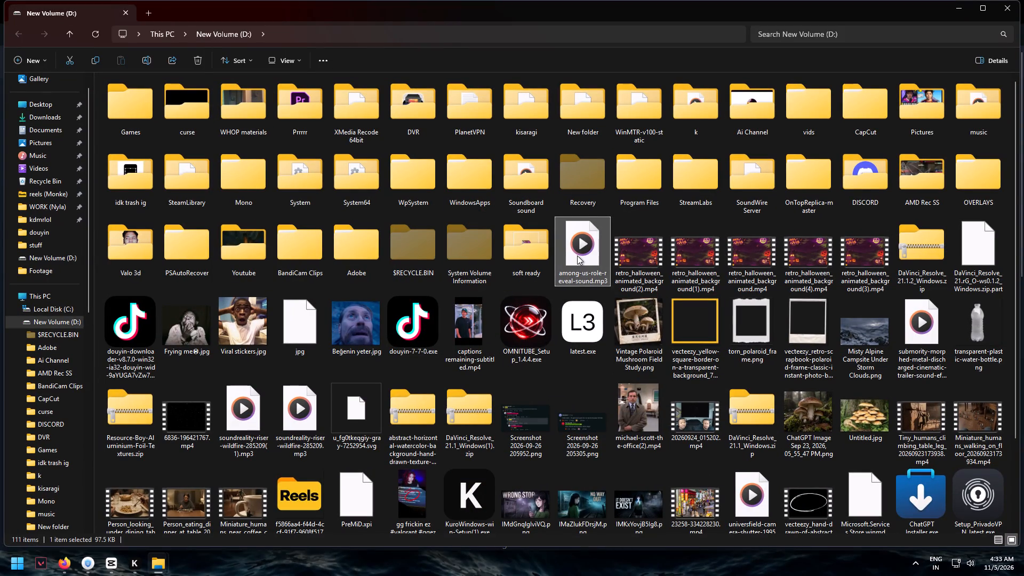
right_click(577, 255)
left_click(594, 249)
double_click(249, 98)
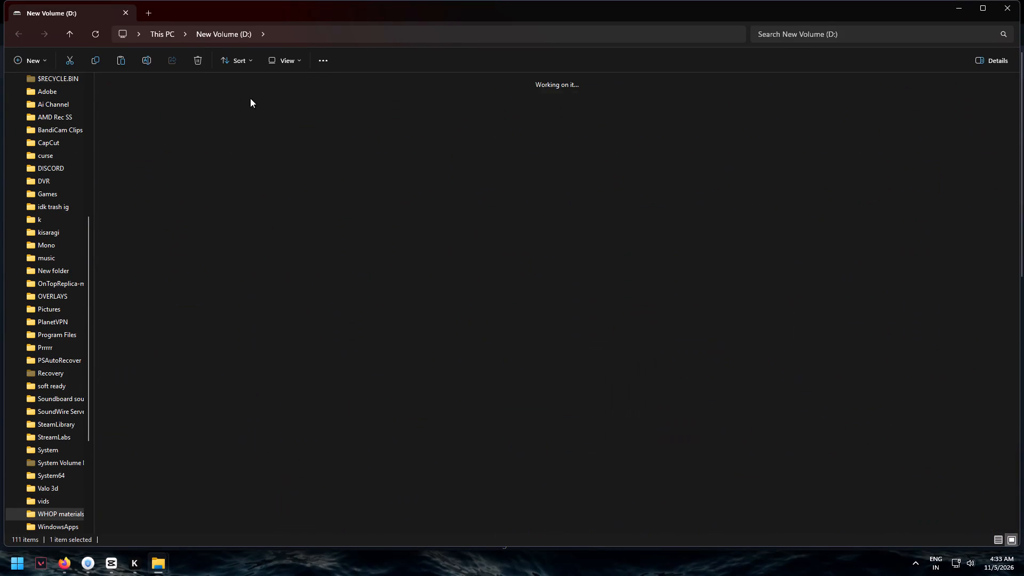
left_click(283, 189)
triple_click(242, 99)
left_click(258, 235)
right_click(258, 237)
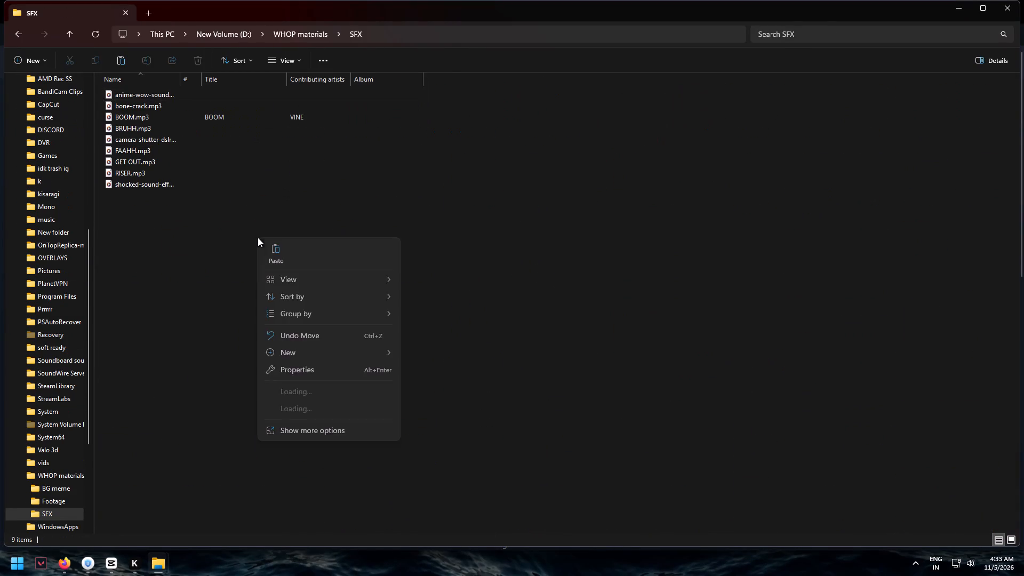
left_click(269, 246)
left_click(178, 400)
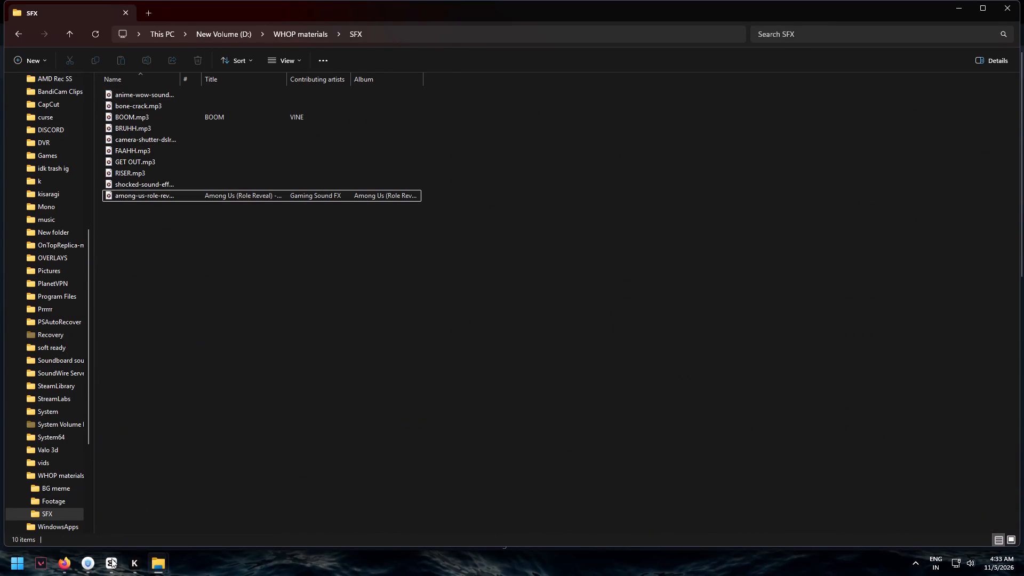
Switch to Firefox, return to the trending sounds and preview the last row's effects, from Sad Violin through Michael Jackson Hee.
left_click(65, 565)
left_click(37, 41)
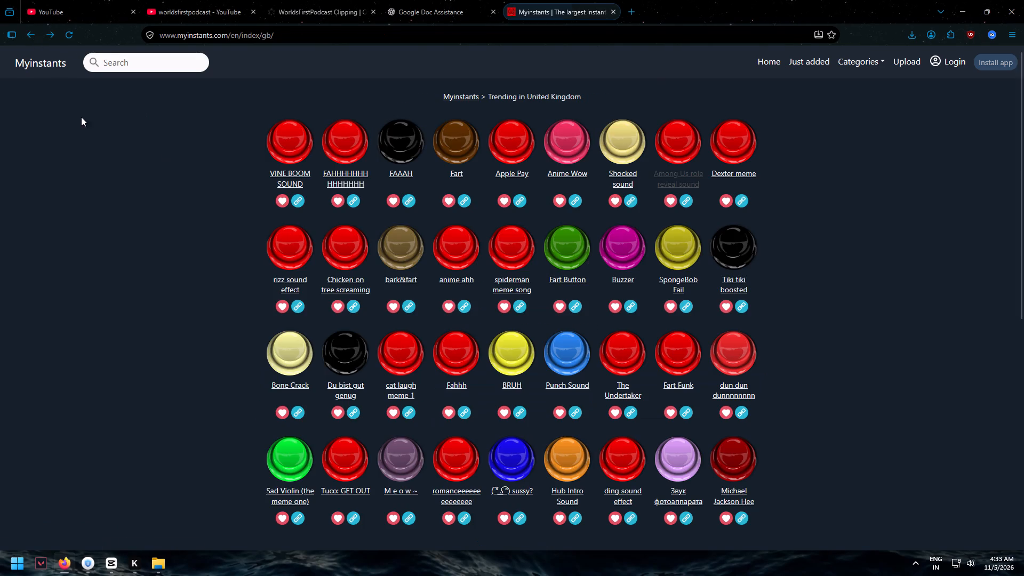
left_click(341, 460)
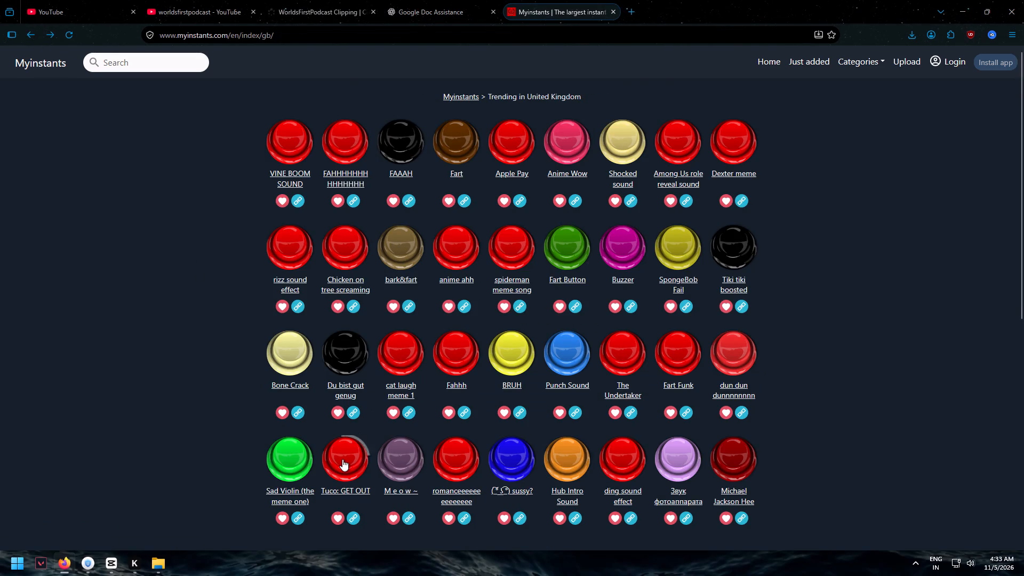
left_click(298, 463)
left_click(390, 469)
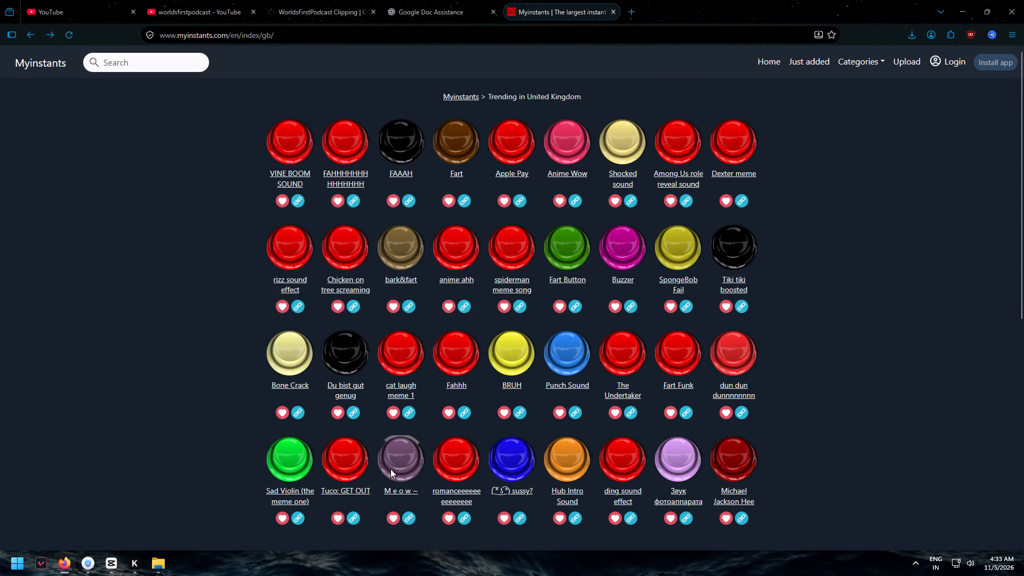
left_click(316, 470)
left_click(358, 466)
left_click(285, 466)
left_click(397, 467)
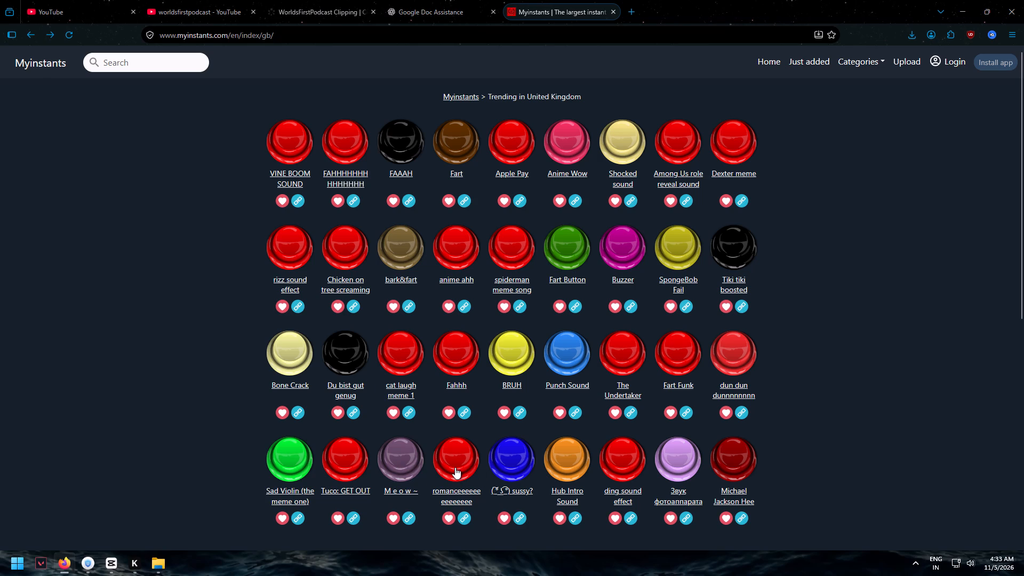
left_click(455, 467)
left_click(515, 459)
left_click(562, 459)
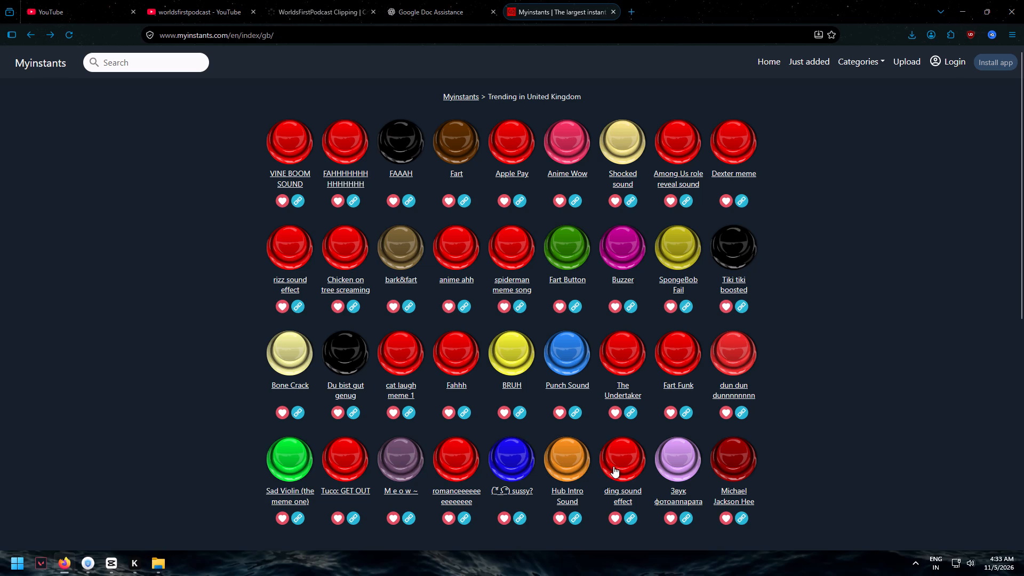
left_click(614, 466)
left_click_drag(1023, 221, 1004, 296)
left_click(656, 341)
left_click(742, 318)
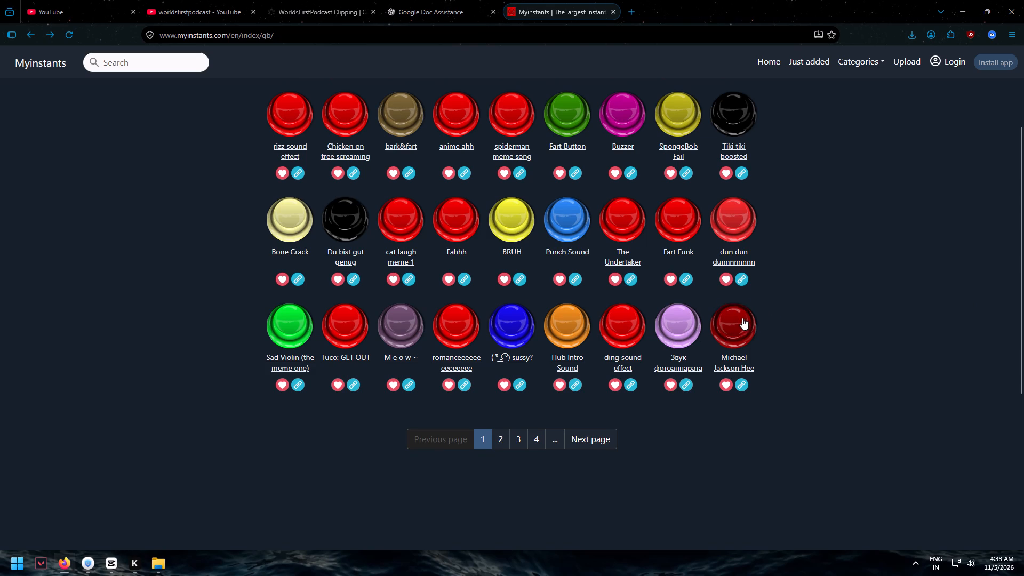
Open page 2 of the trending sounds and preview the first row, from HAha funny laugh to ACK.
left_click(495, 437)
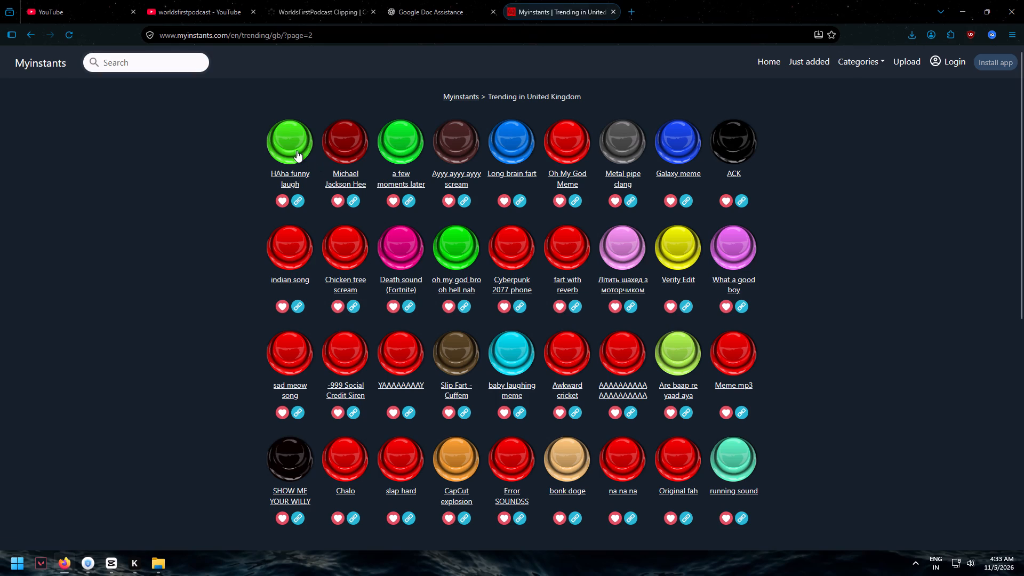
left_click(297, 150)
left_click(344, 142)
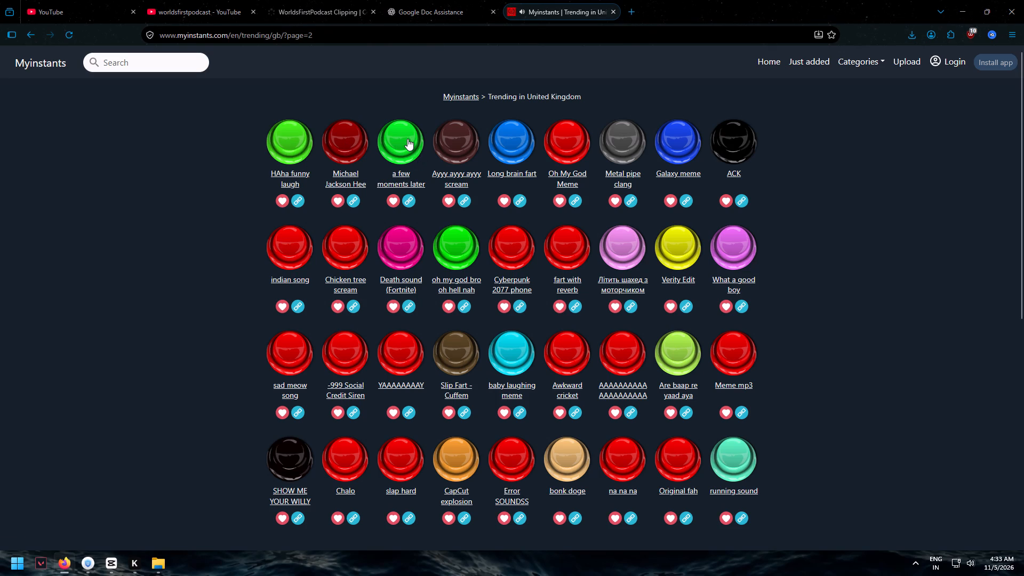
left_click(407, 139)
left_click(458, 139)
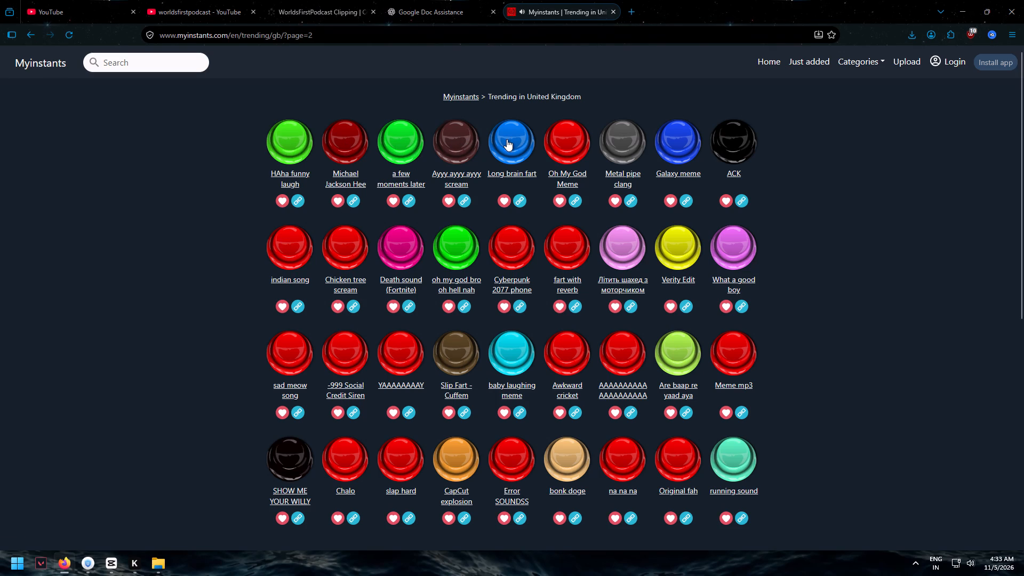
double_click(507, 139)
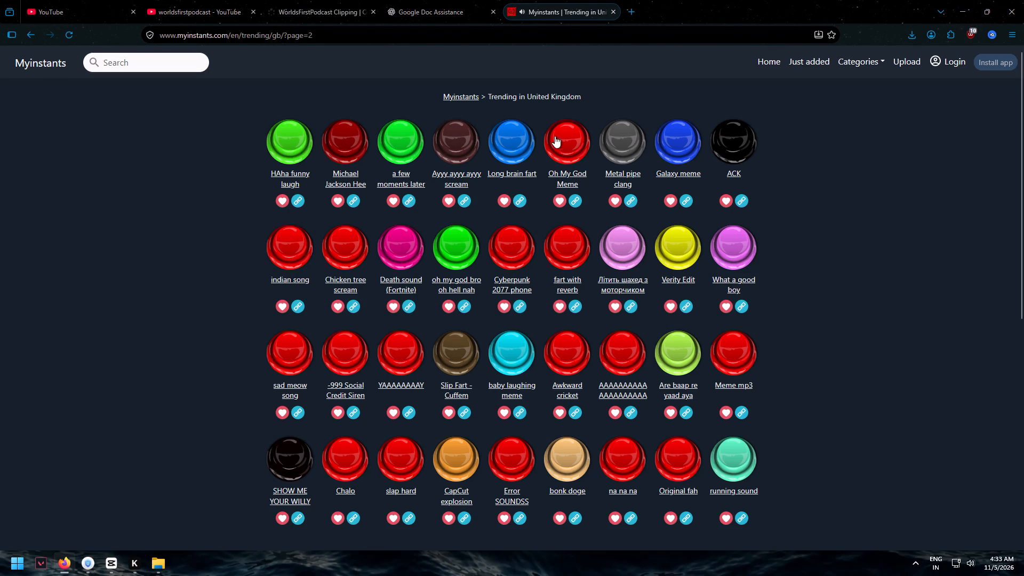
left_click(555, 136)
left_click(629, 147)
left_click(667, 145)
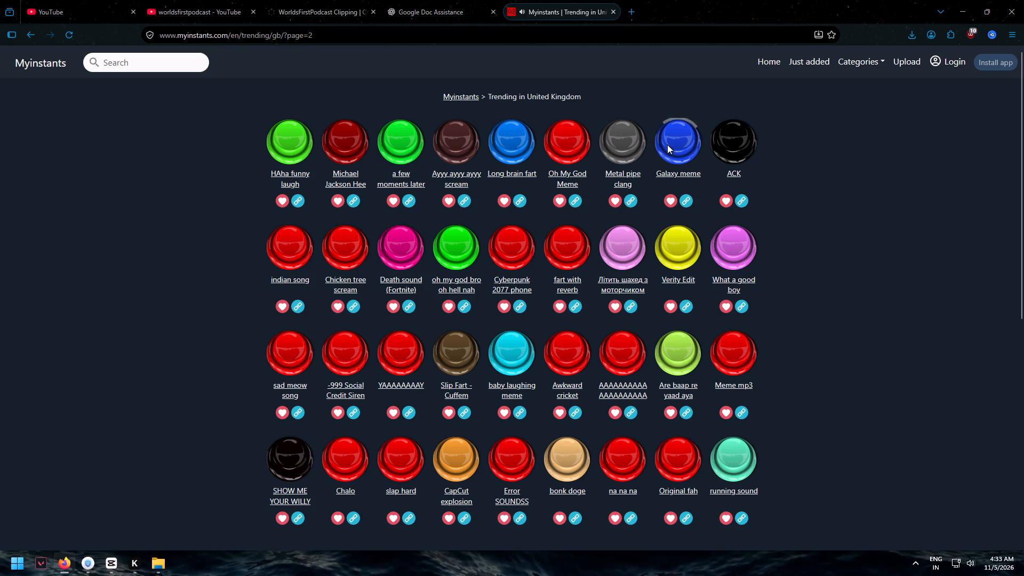
left_click(731, 142)
Preview sounds in page 2's second and third rows, including fart with reverb, indian song, Awkward cricket and Are baap re yaad aya.
left_click(568, 248)
left_click(507, 248)
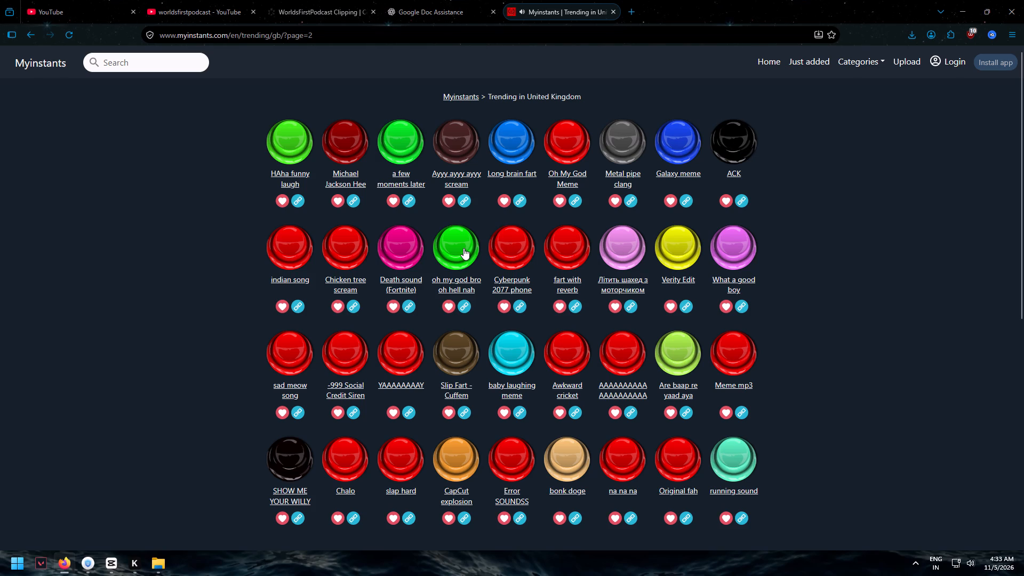
left_click(411, 249)
left_click(291, 247)
left_click(285, 351)
left_click(286, 246)
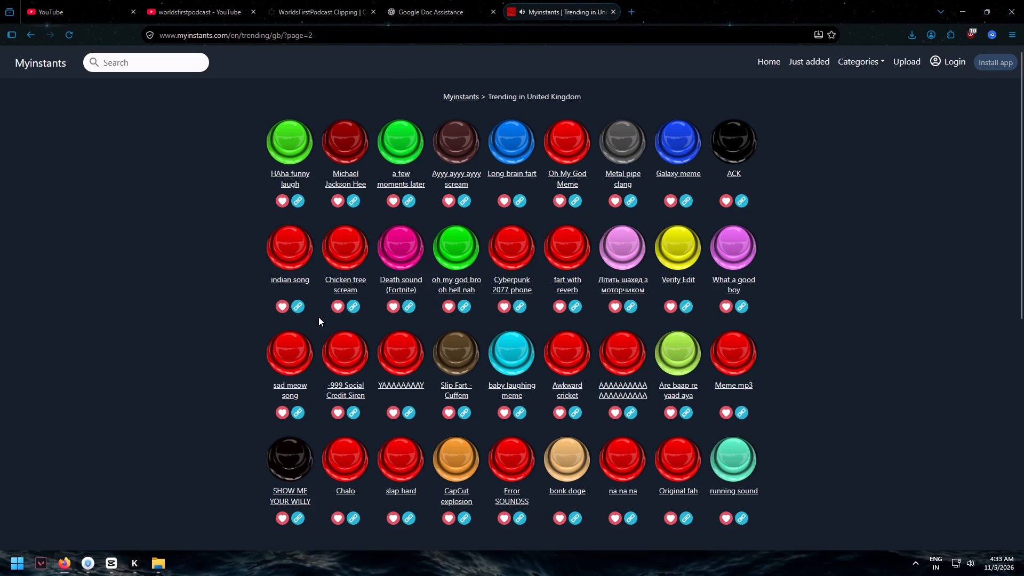
left_click(345, 360)
left_click(399, 356)
left_click(452, 348)
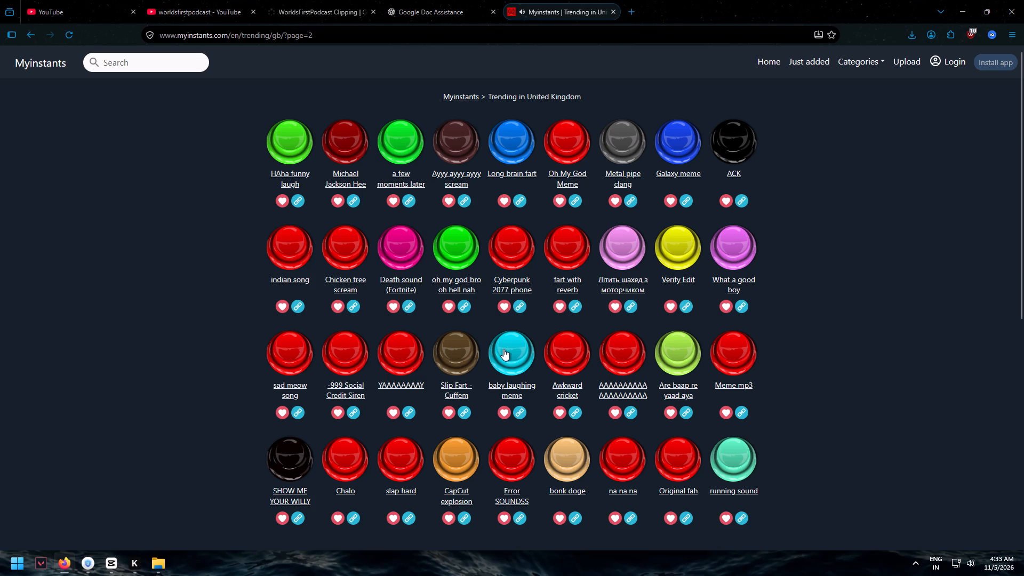
left_click(503, 349)
left_click(575, 350)
left_click(618, 351)
double_click(666, 348)
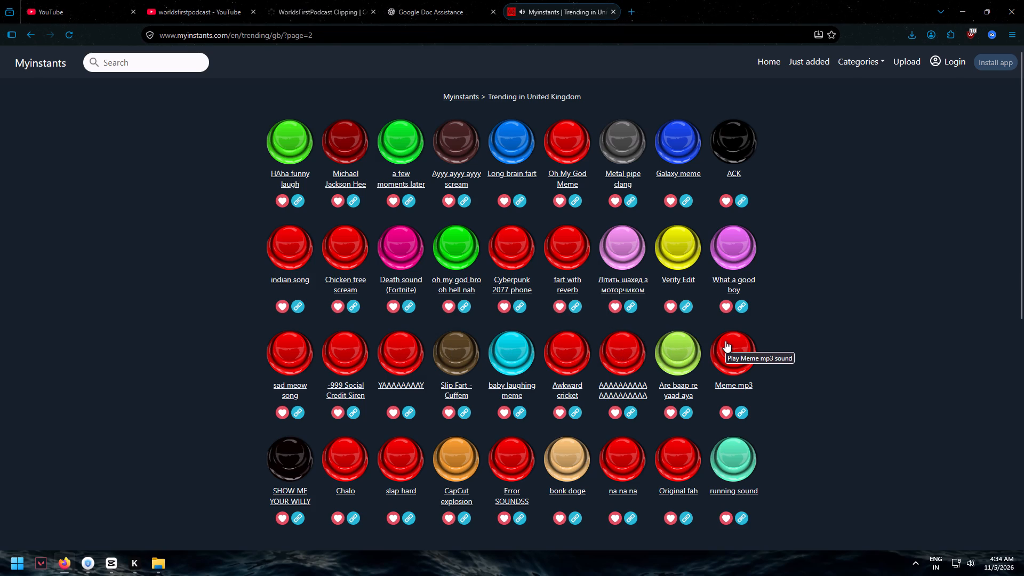
Preview sounds in page 2's last row, including running sound, Original fah, bonk doge, CapCut explosion and Chalo.
left_click(726, 478)
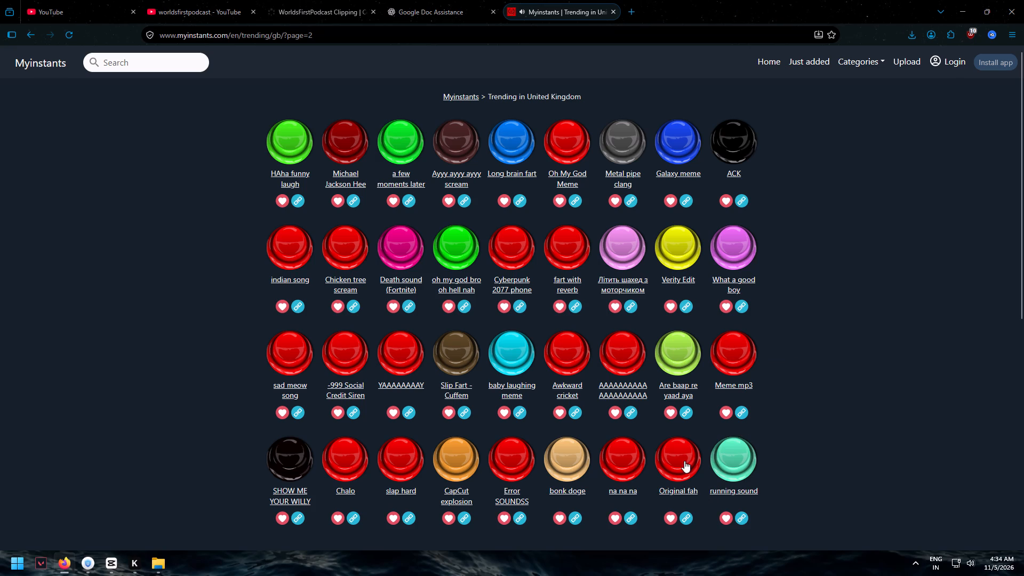
left_click(684, 461)
left_click(621, 457)
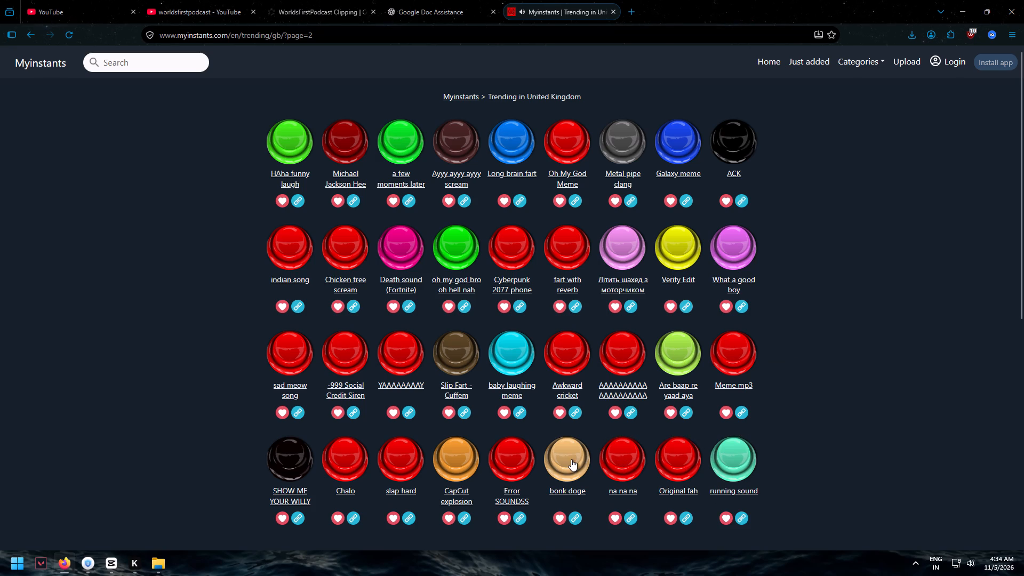
left_click(569, 461)
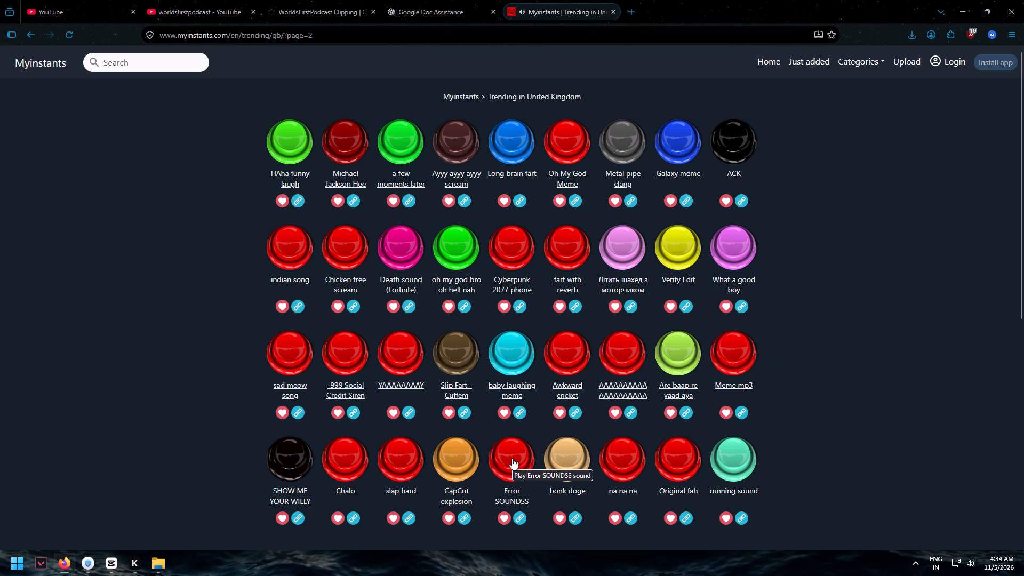
double_click(463, 458)
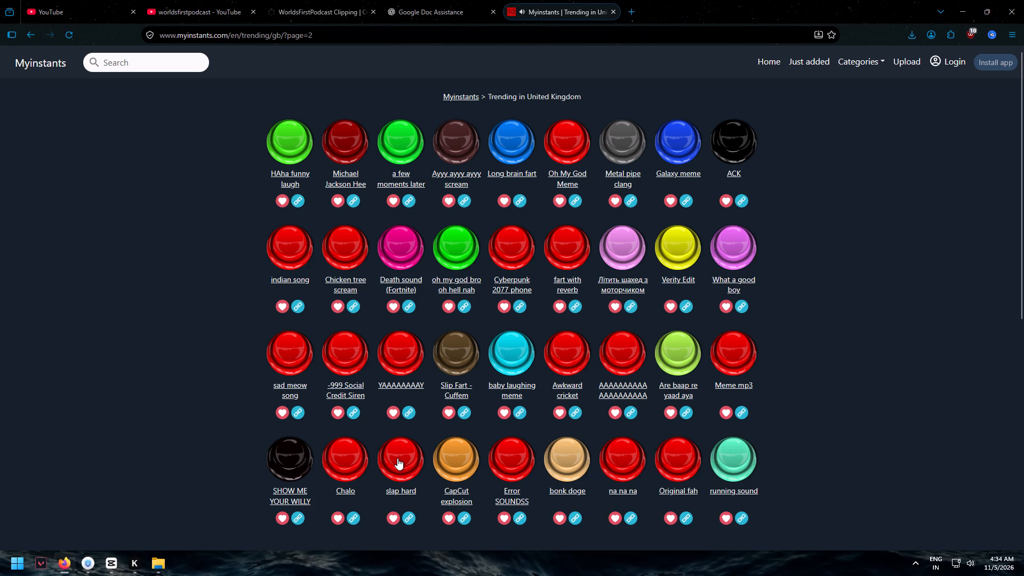
left_click(361, 460)
left_click(295, 455)
Open page 3 of the trending sounds and preview effects in the first two rows, including Fart Meme Sound, Pop SFX, Faaaa and Error SOUNDSS.
left_click_drag(1023, 209, 1007, 307)
left_click(517, 396)
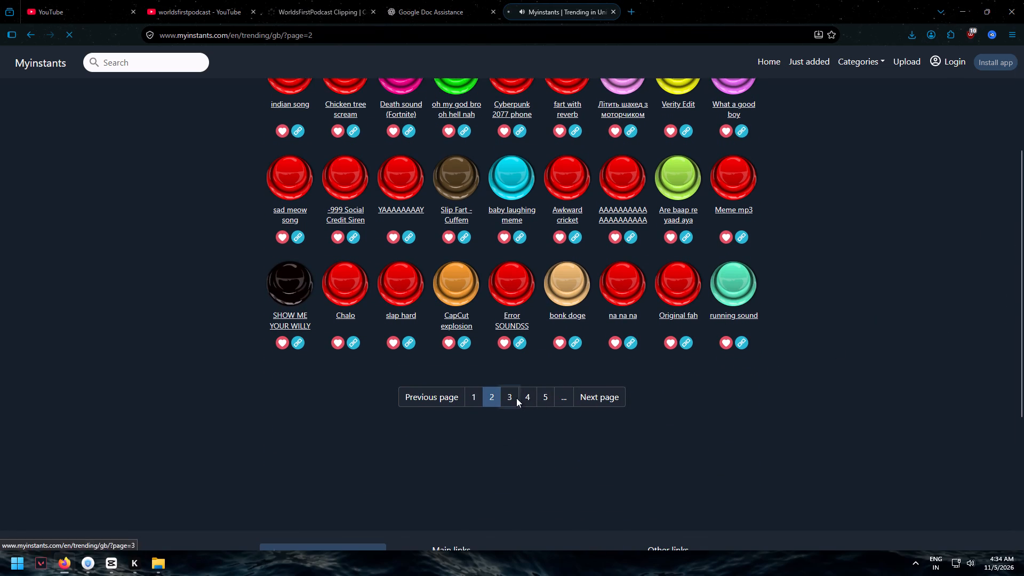
left_click(282, 140)
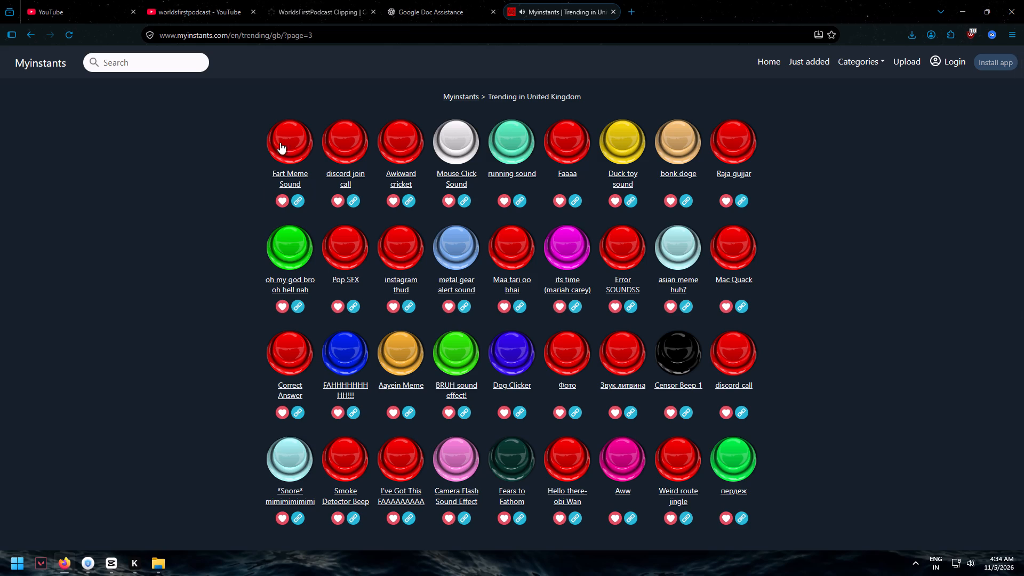
left_click(285, 241)
left_click(385, 255)
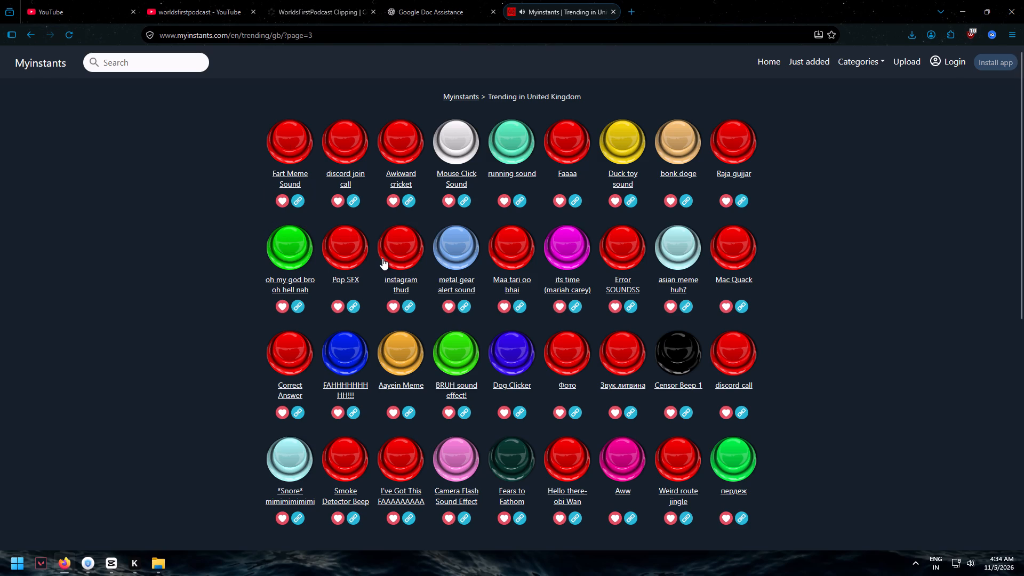
left_click(343, 252)
left_click(398, 141)
left_click(345, 132)
left_click(456, 140)
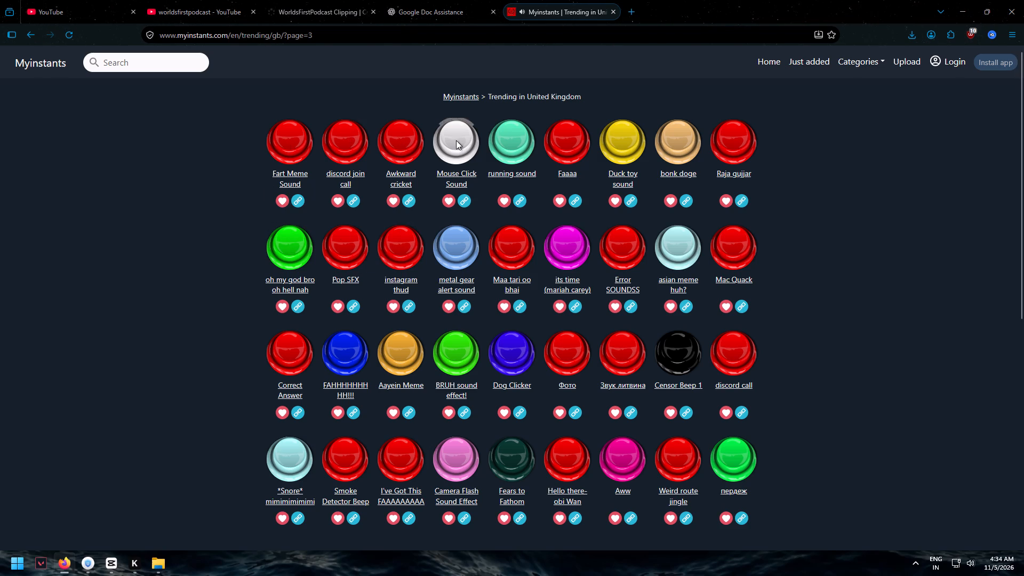
left_click(509, 135)
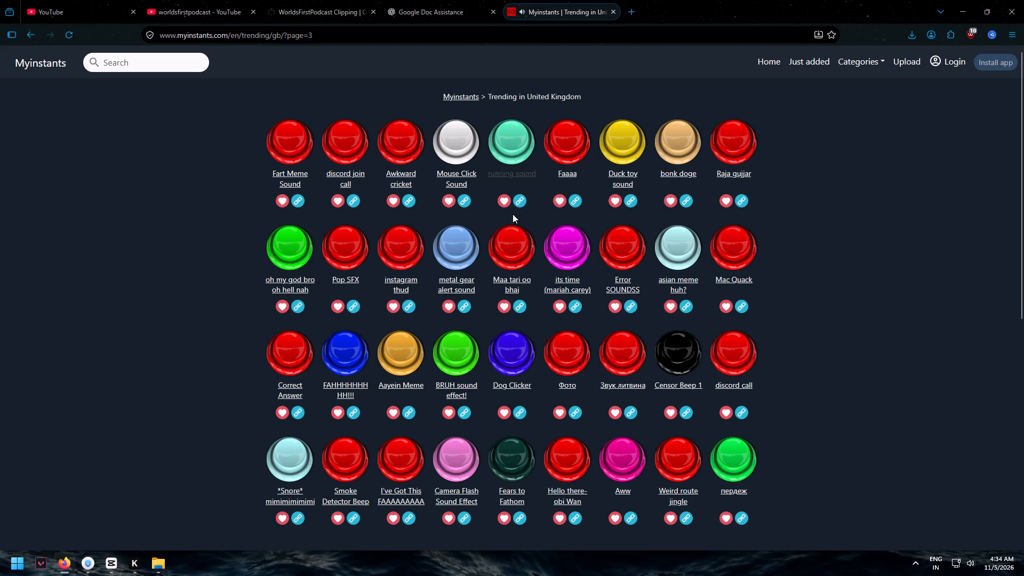
left_click(512, 254)
left_click(577, 127)
double_click(571, 233)
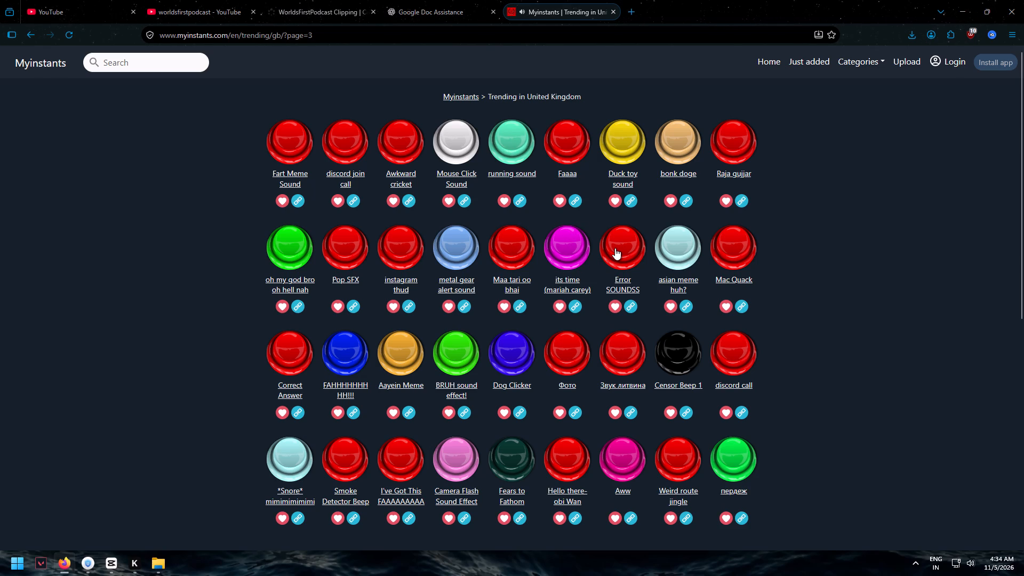
left_click(615, 248)
Preview page 3's third-row sounds Фото, Dog Clicker, BRUH sound effect! and Aayein Meme.
left_click(570, 354)
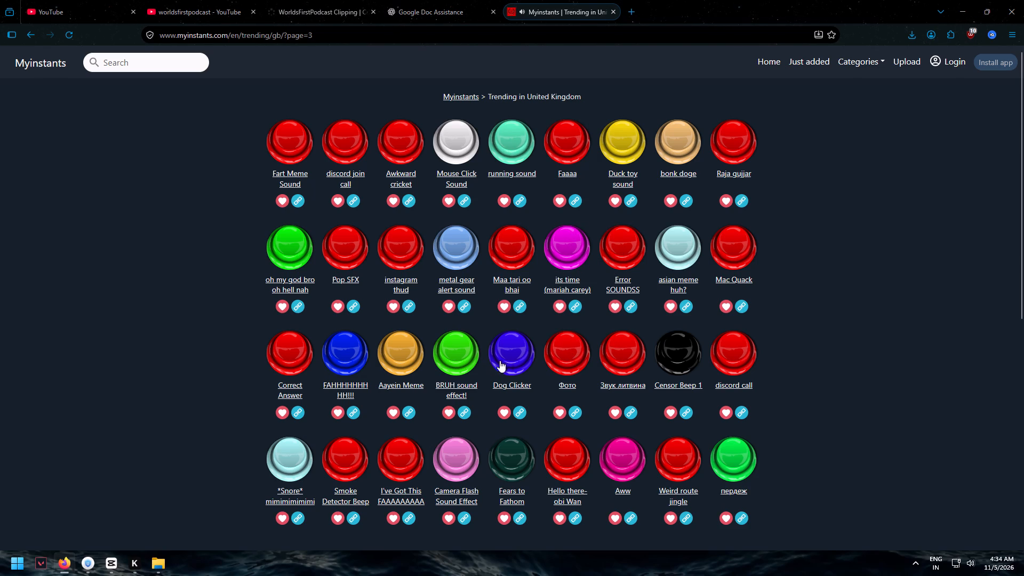
left_click(507, 359)
left_click(455, 358)
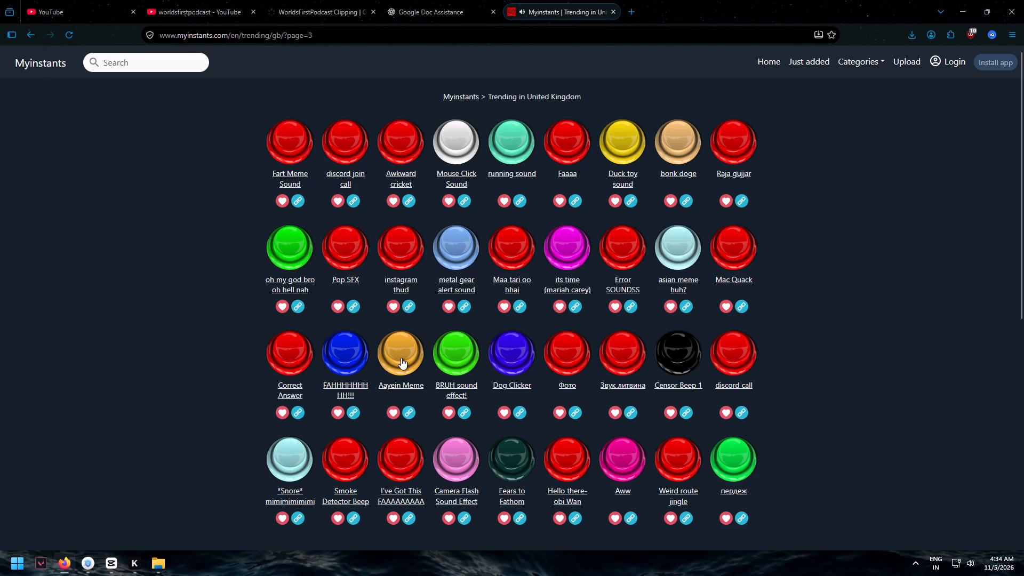
left_click(401, 358)
Preview sounds in page 3's last row, including Smoke Detector Beep, Snore, Weird route jingle, Aww, Fears to Fathom and Camera Flash Sound Effect.
left_click(389, 467)
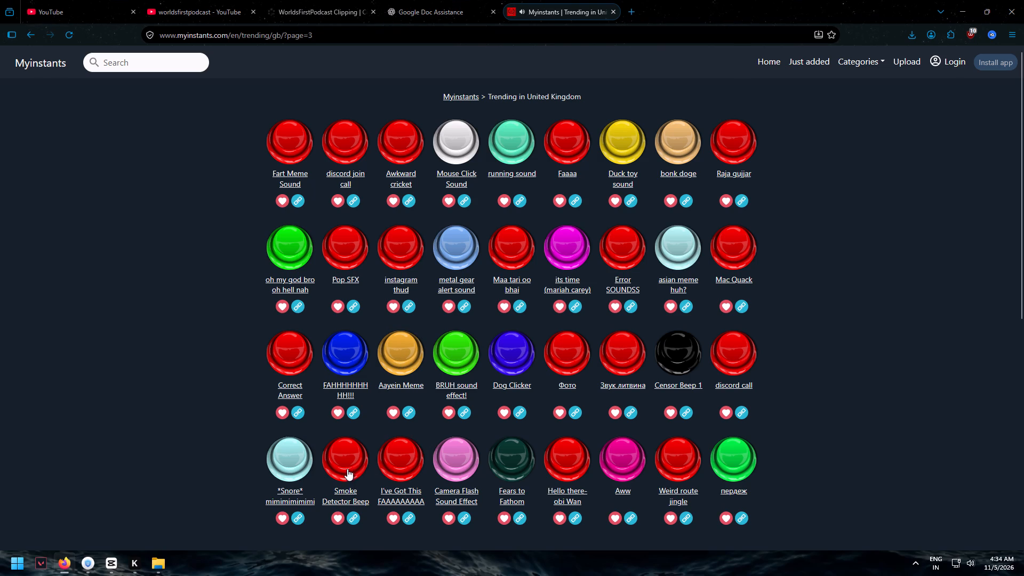
left_click(343, 462)
left_click(284, 462)
scroll(207, 463, "down", 1)
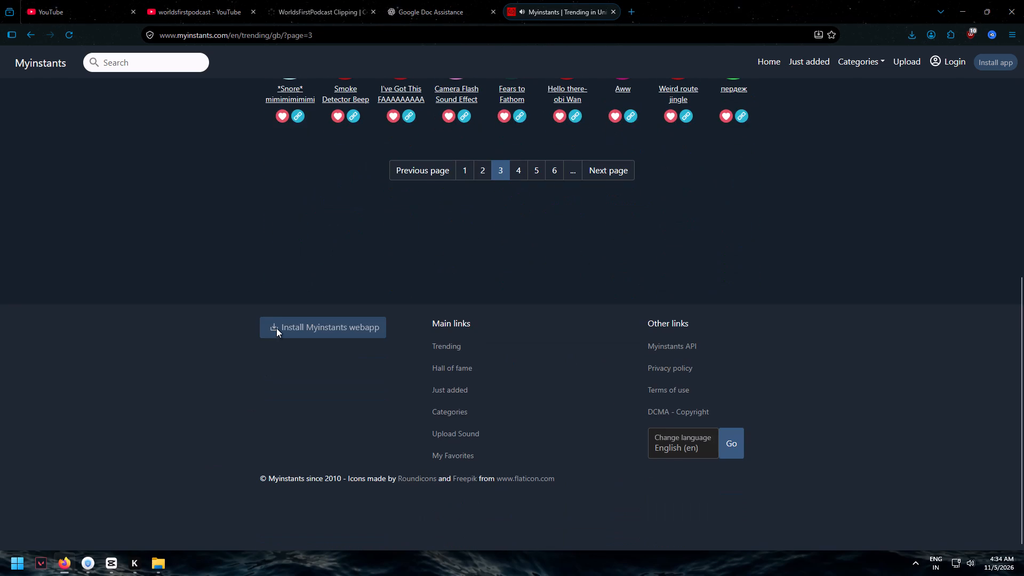
scroll(276, 328, "up", 1)
left_click(735, 455)
left_click(672, 463)
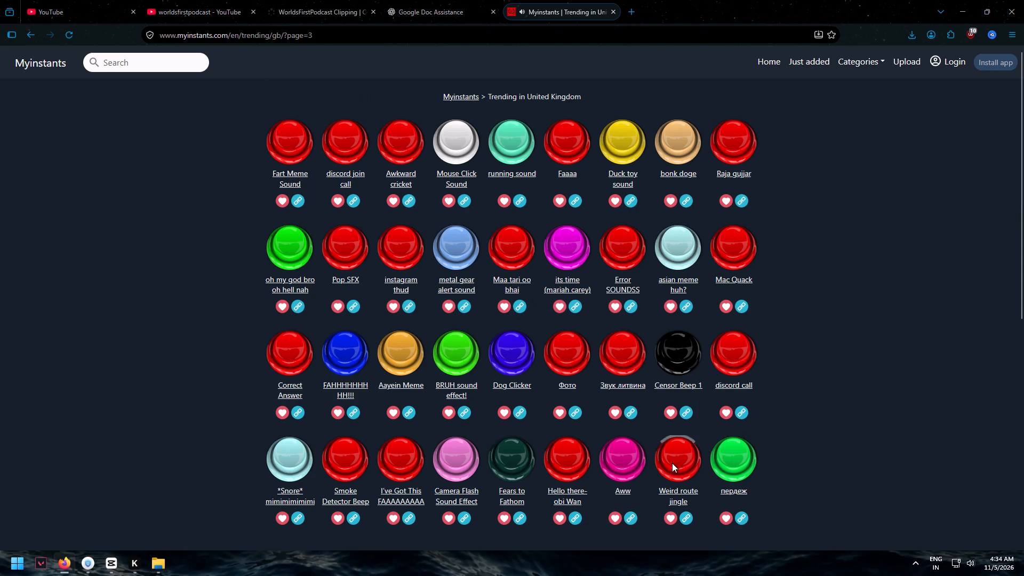
double_click(631, 477)
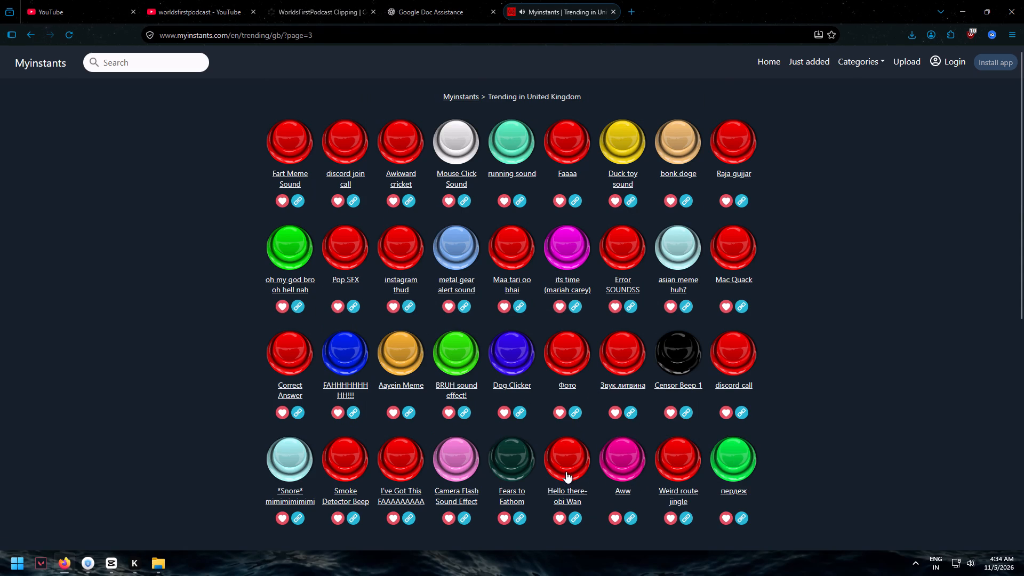
left_click(566, 471)
left_click(510, 454)
left_click(518, 458)
left_click(467, 461)
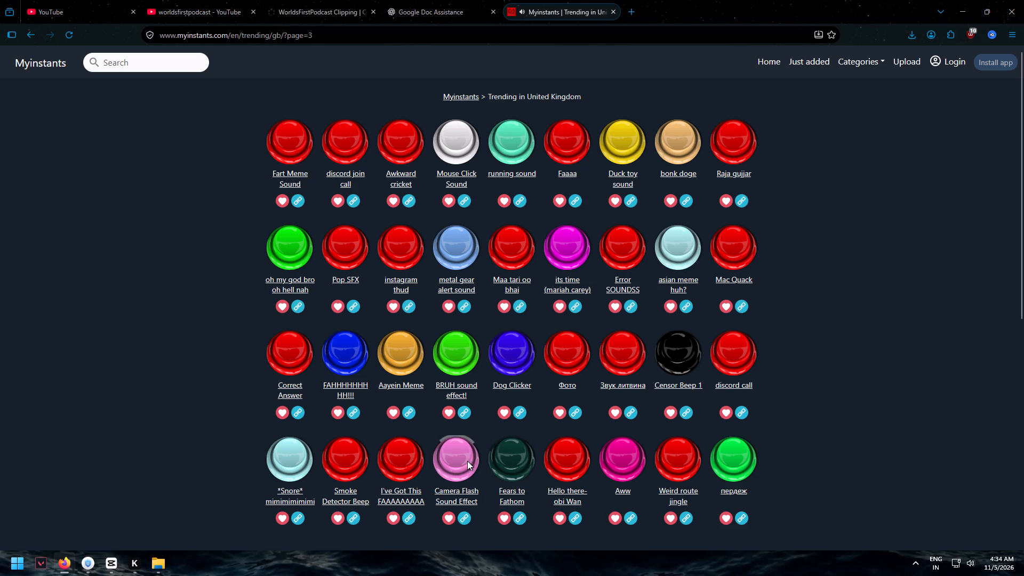
Open page 4 and preview sounds in its first two rows, including tiki tiki bark fart, Re:Zero Return by Death, danger alarm and Emotional Damage.
scroll(467, 461, "down", 1)
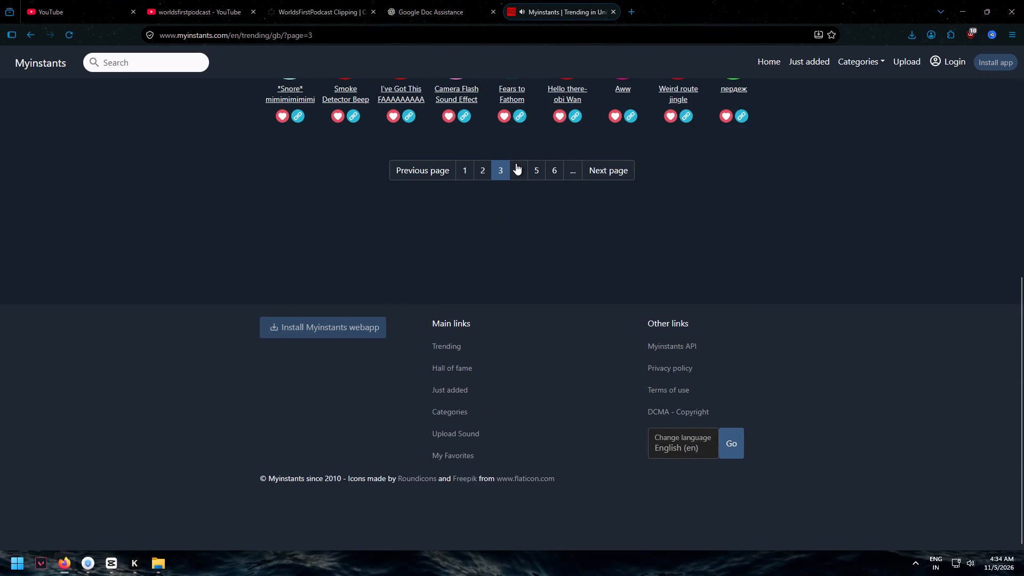
left_click(516, 163)
left_click(294, 140)
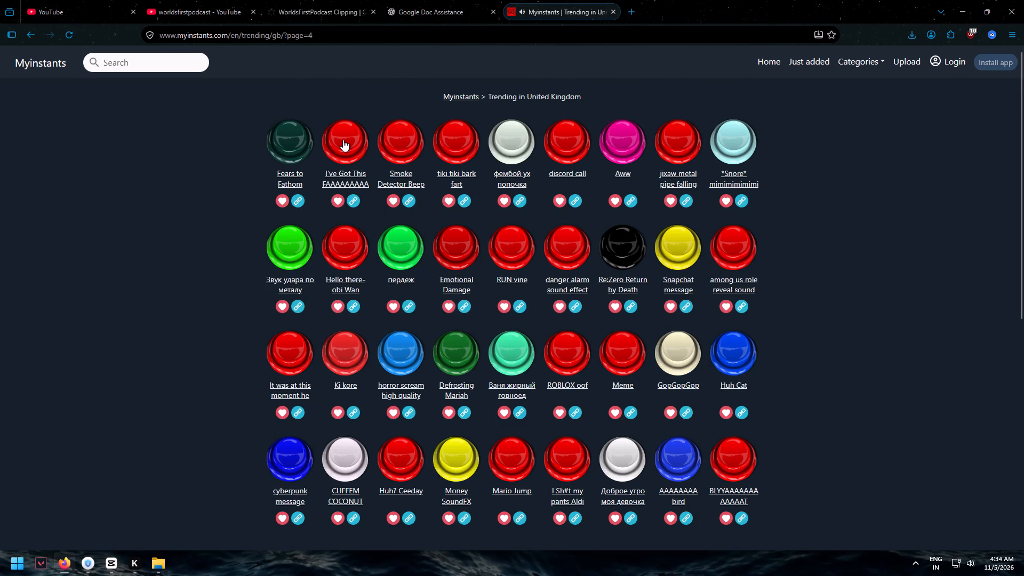
left_click(343, 140)
left_click(419, 147)
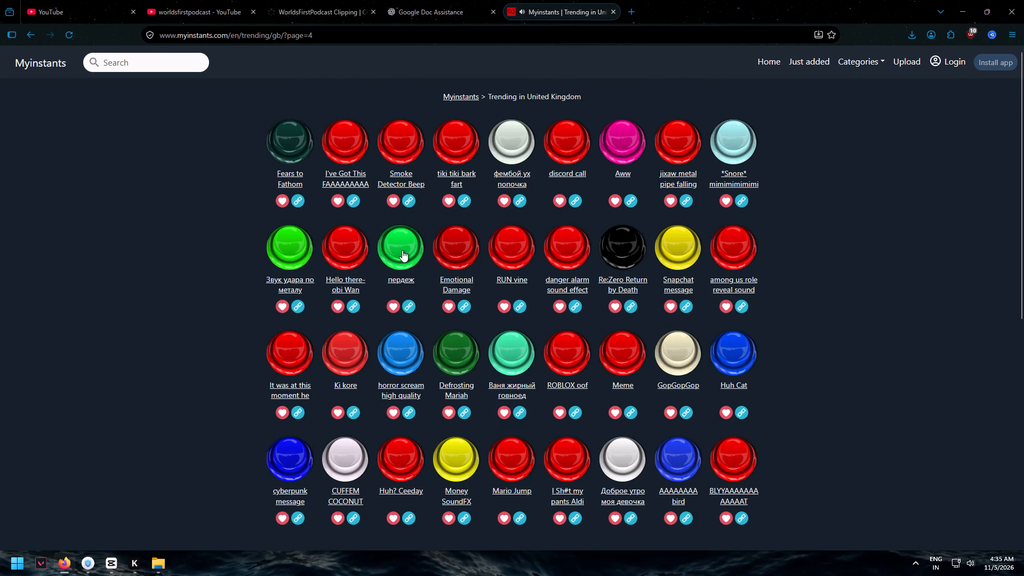
left_click(402, 250)
left_click(453, 140)
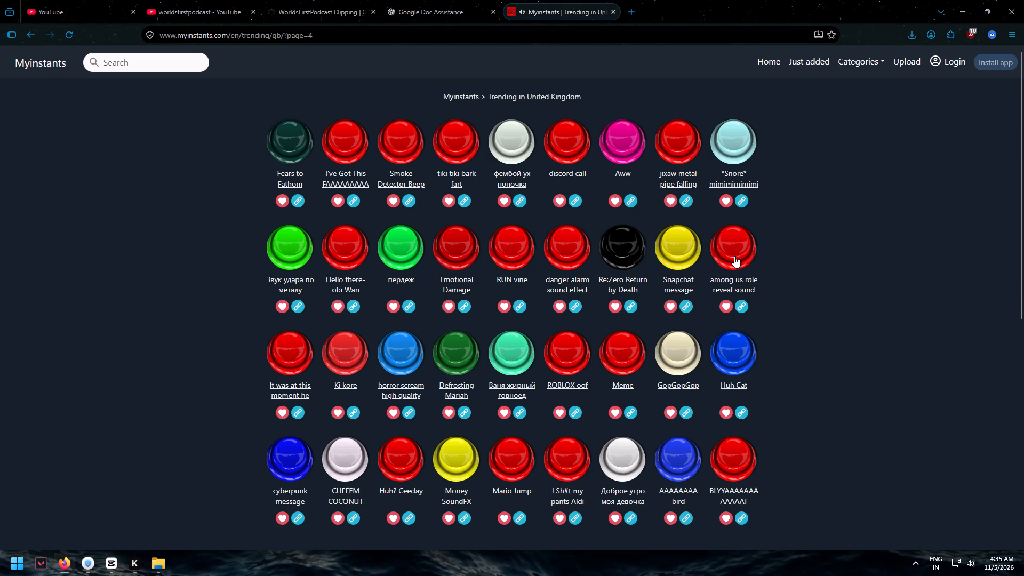
left_click(618, 251)
double_click(577, 246)
left_click(455, 264)
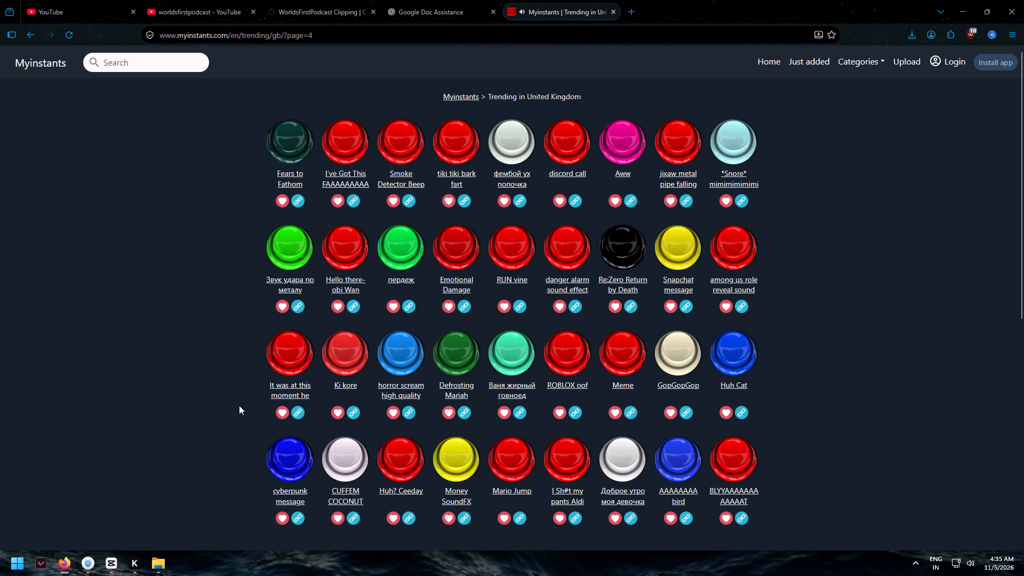
Preview page 4's lower-row sounds It was at this moment he, Ki kore, horror scream high quality, cyberpunk message and CUFFEM COCONUT.
left_click(287, 359)
left_click(339, 358)
left_click(417, 347)
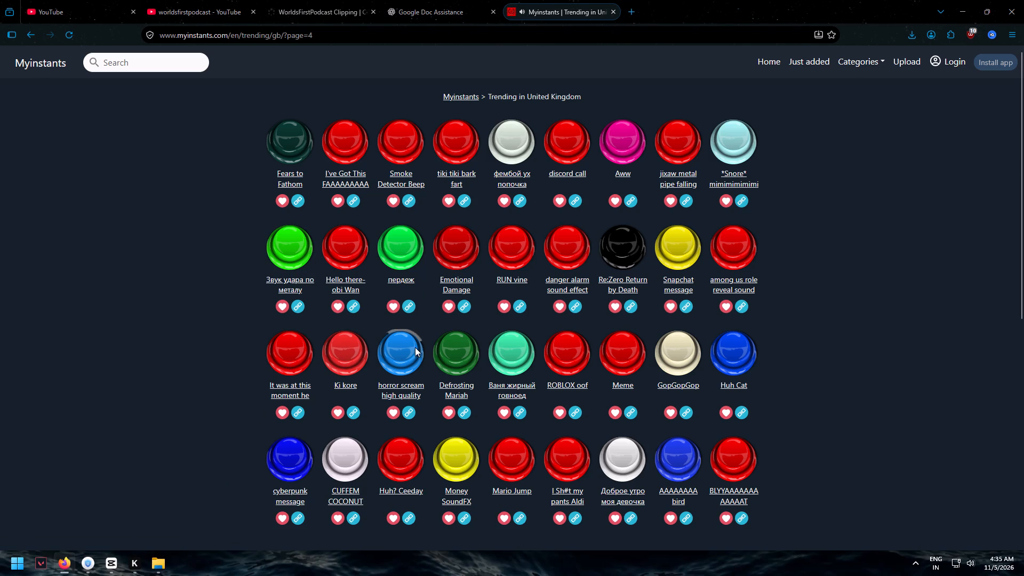
double_click(297, 463)
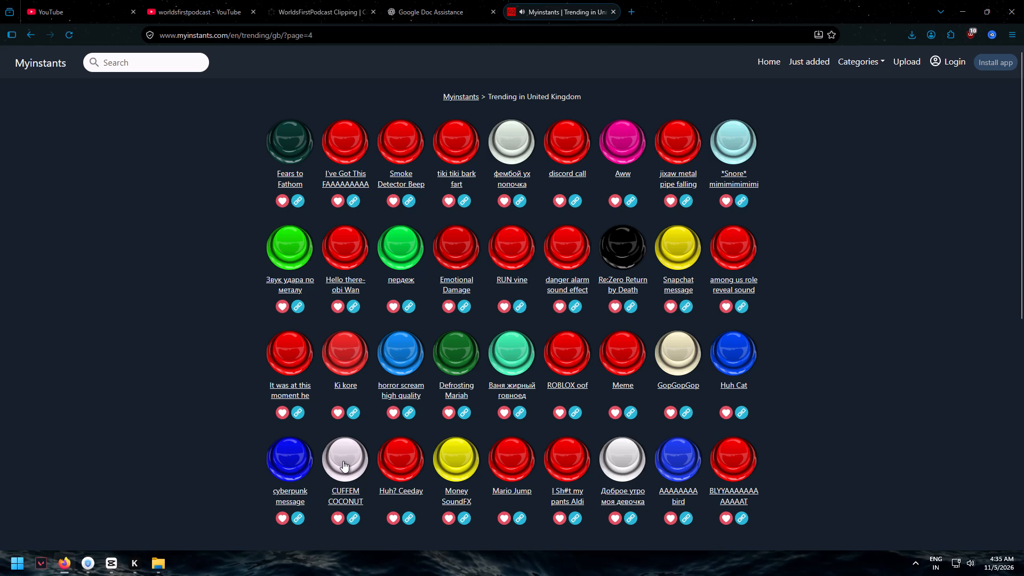
left_click(343, 461)
scroll(500, 468, "down", 1)
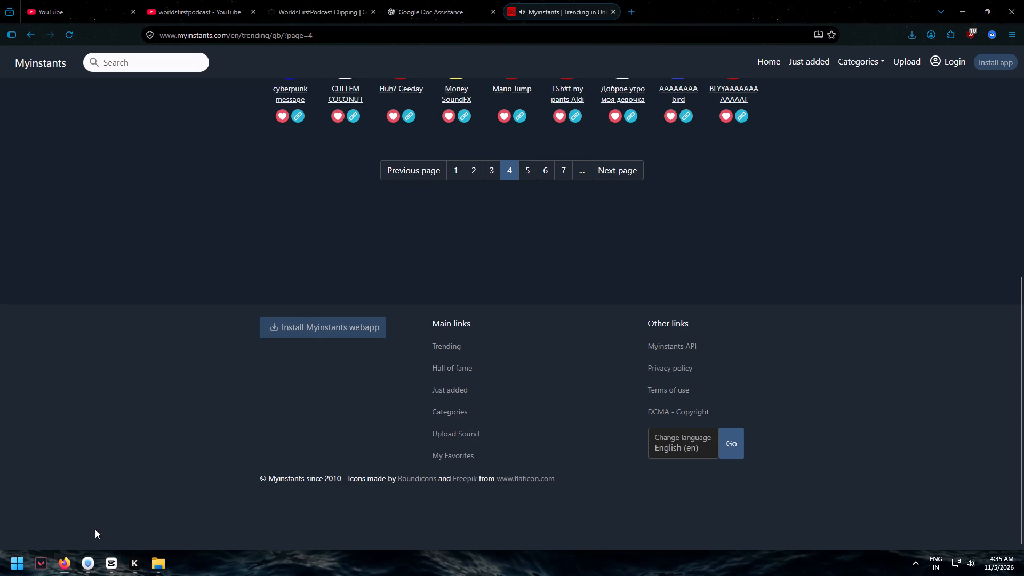
Switch to CapCut and play about the first three seconds of the clip.
left_click(122, 563)
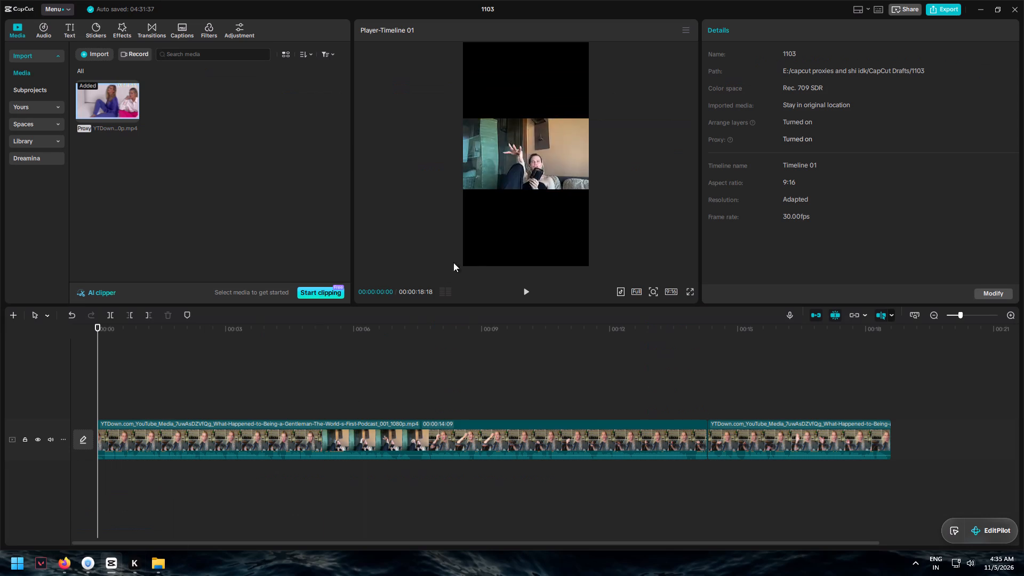
left_click(527, 290)
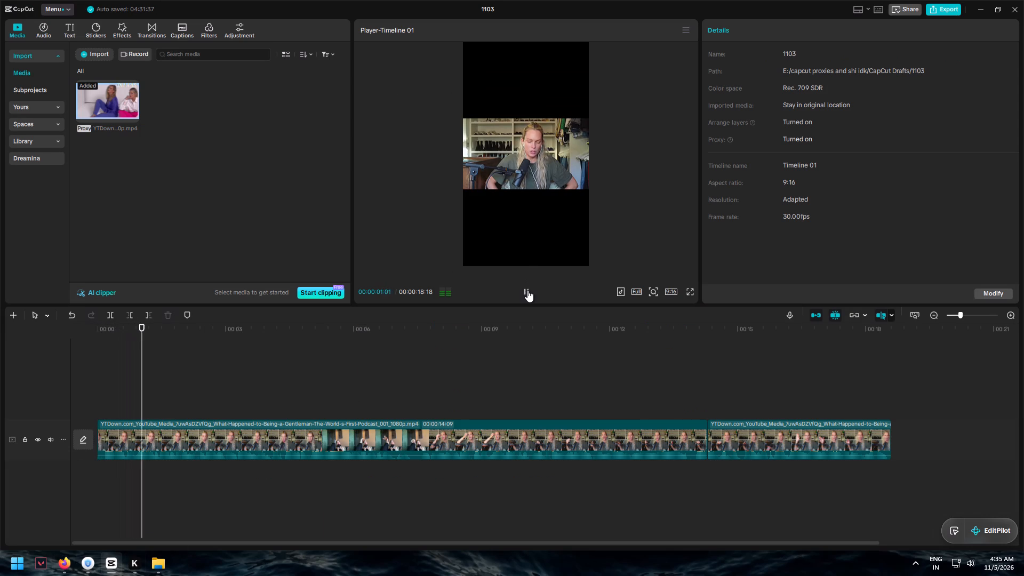
left_click(527, 290)
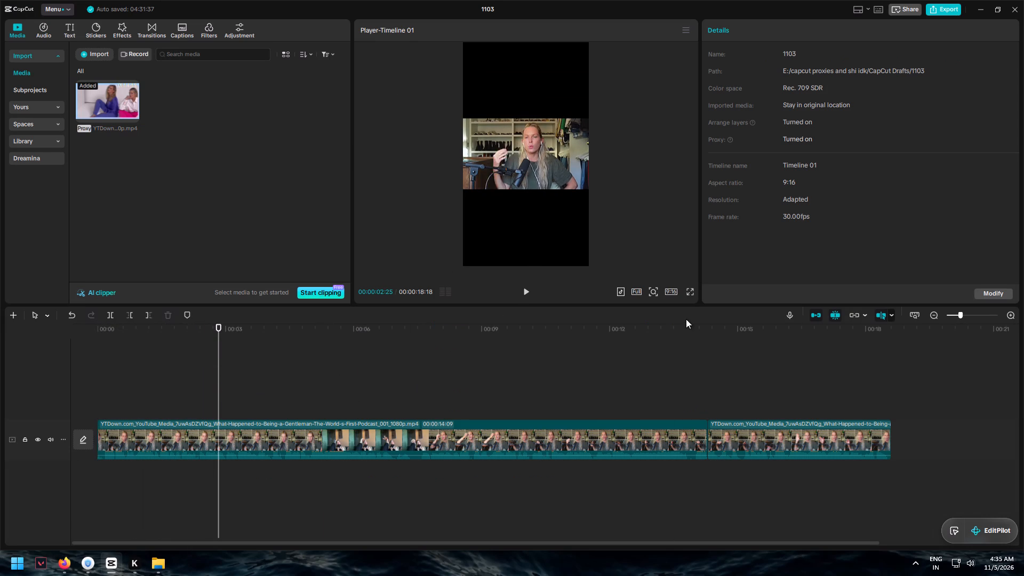
Switch to Firefox and open Pinterest in a new browser tab.
left_click(61, 564)
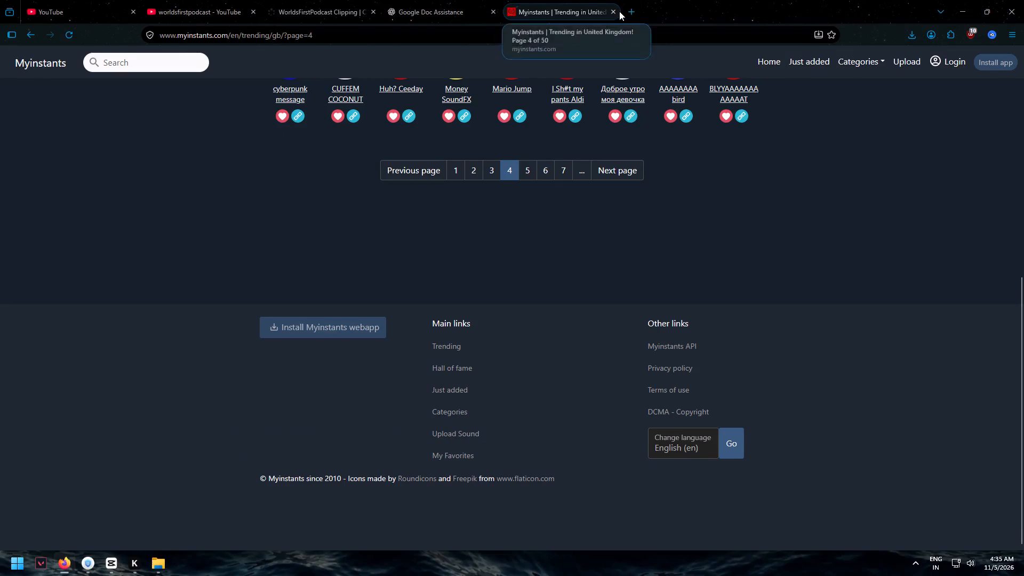
left_click(639, 12)
left_click(624, 39)
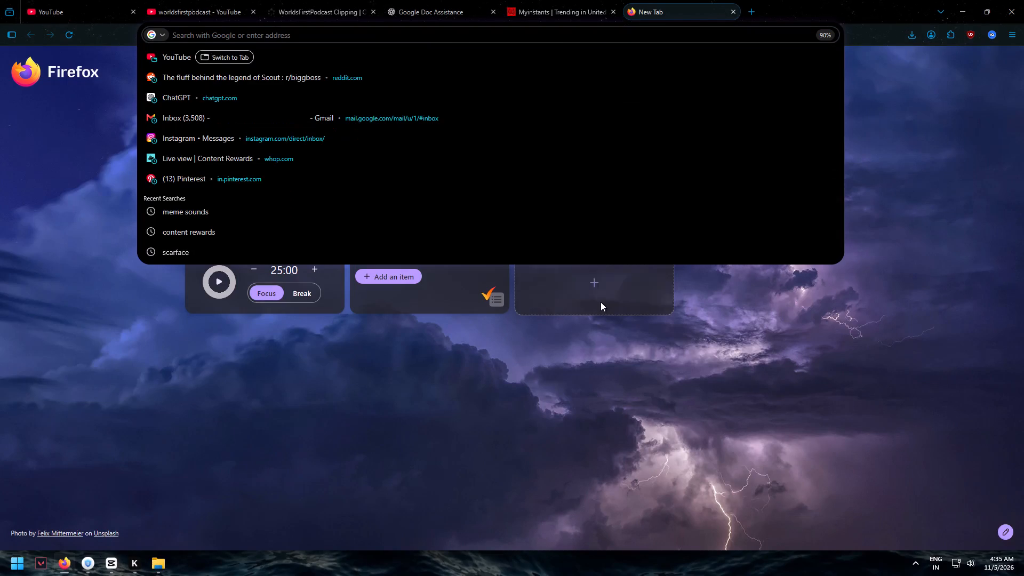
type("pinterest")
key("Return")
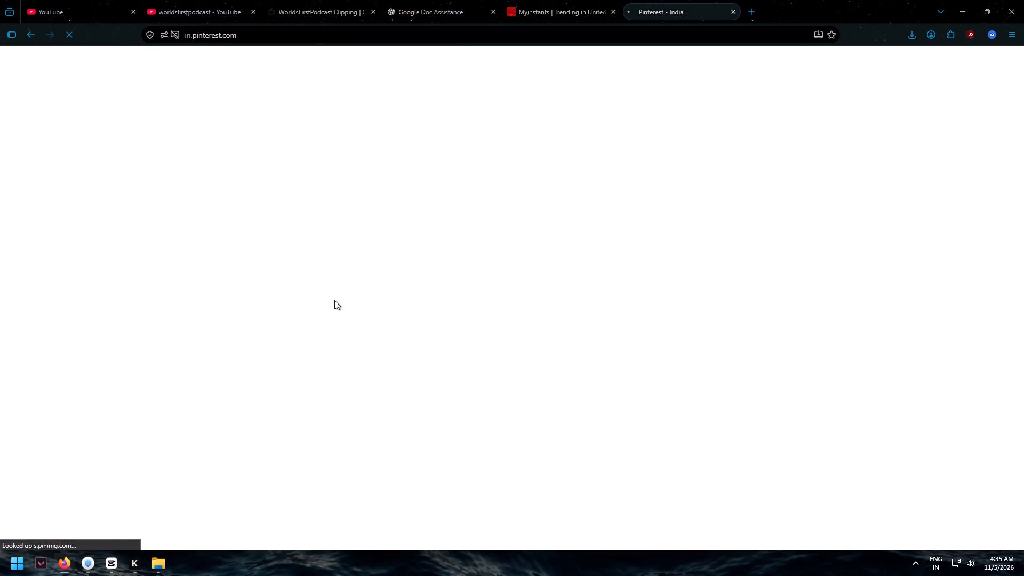
Search Pinterest for "sus dog meme".
left_click(176, 65)
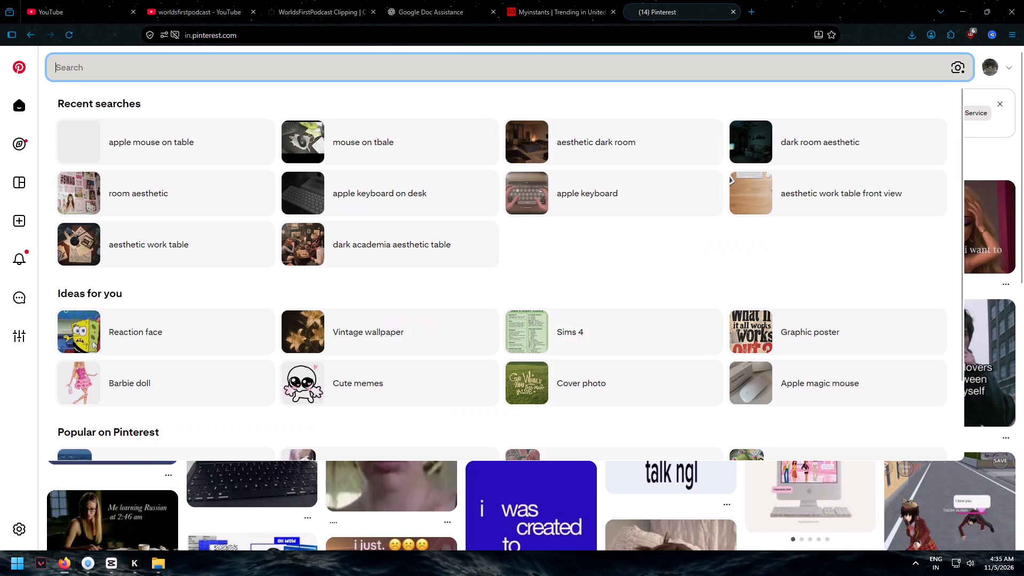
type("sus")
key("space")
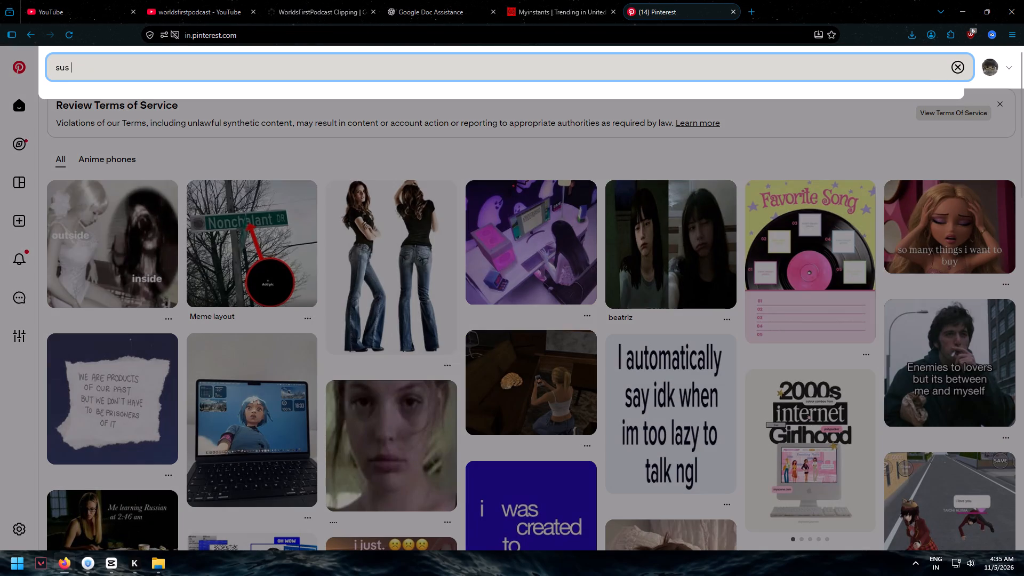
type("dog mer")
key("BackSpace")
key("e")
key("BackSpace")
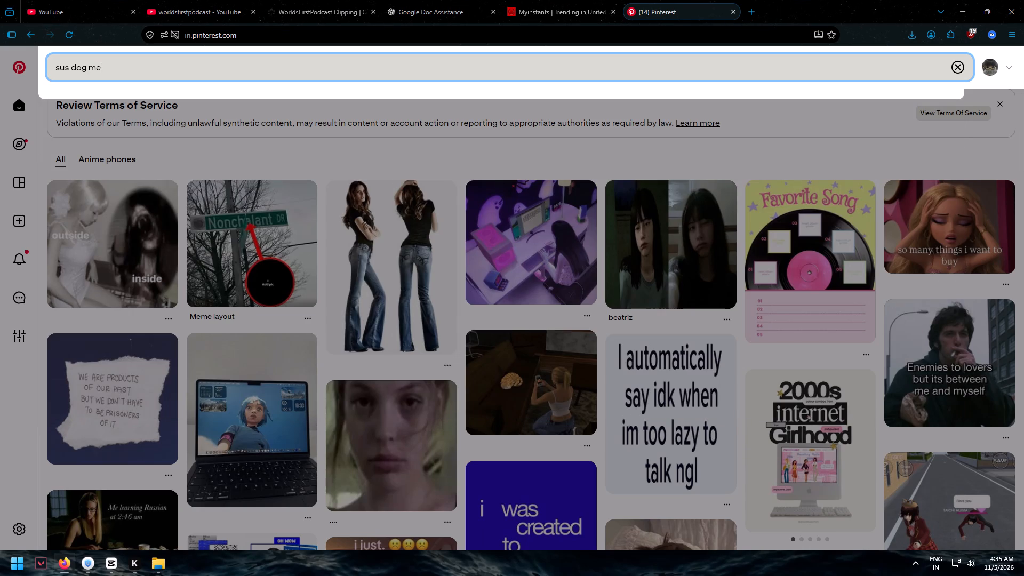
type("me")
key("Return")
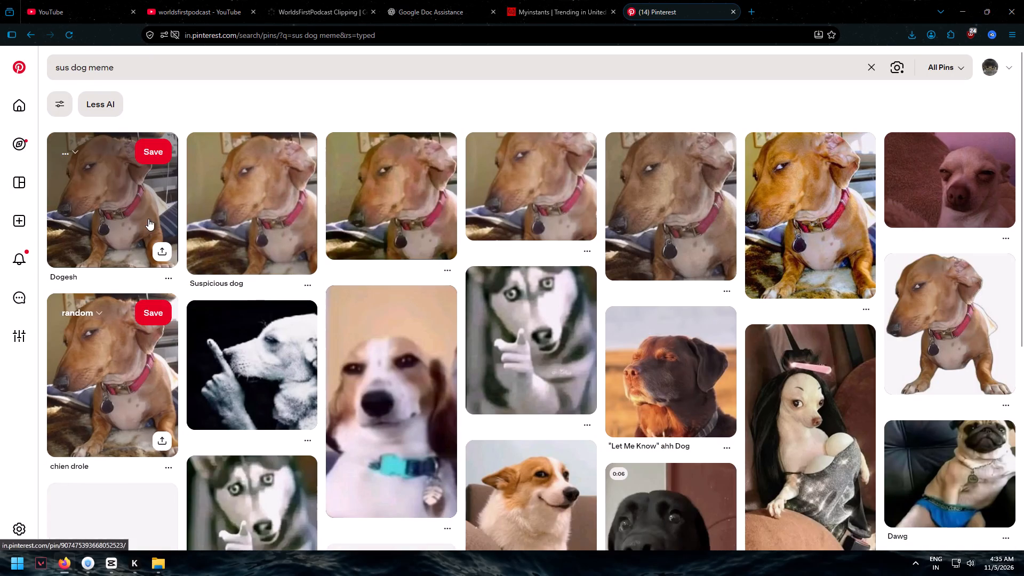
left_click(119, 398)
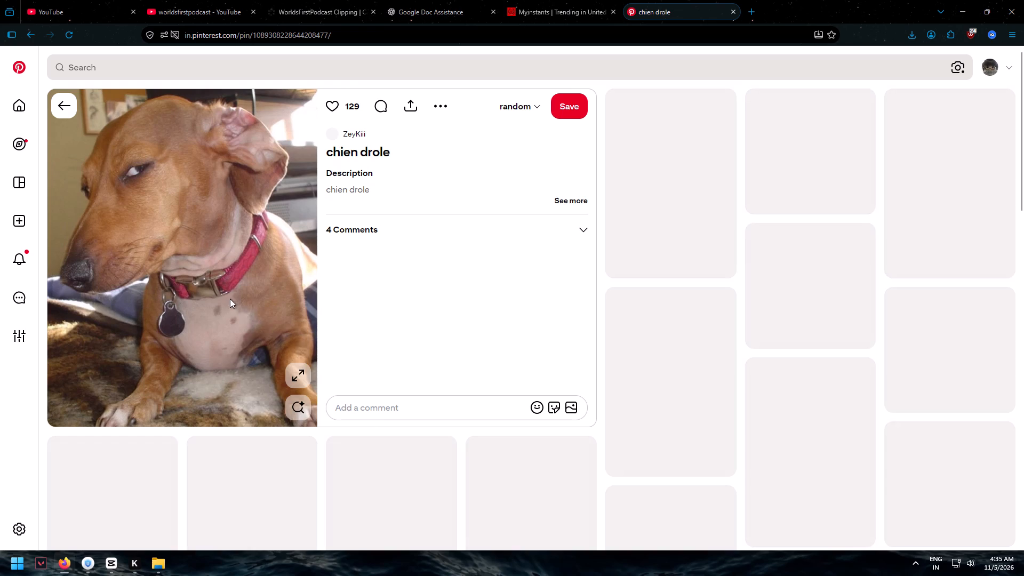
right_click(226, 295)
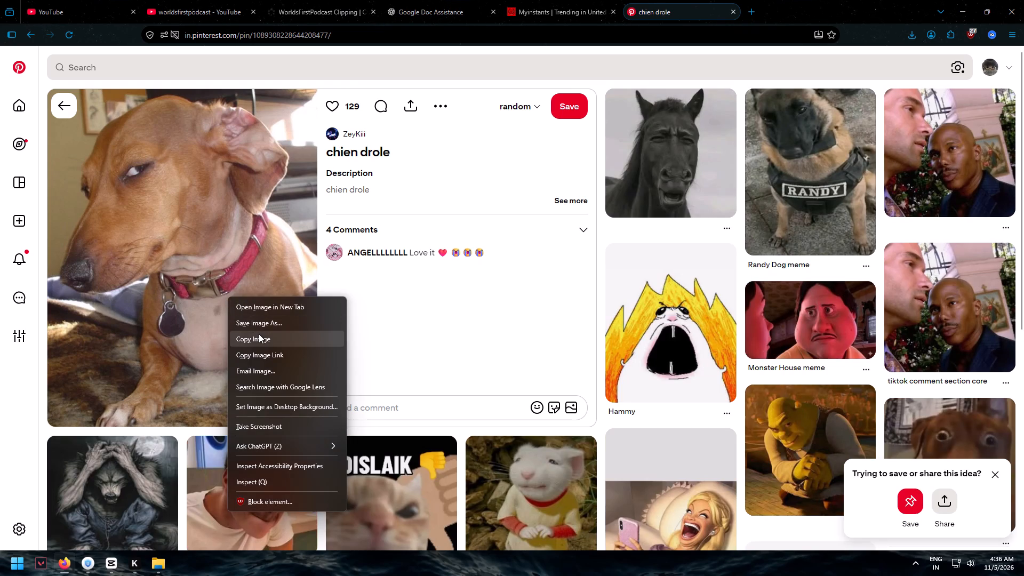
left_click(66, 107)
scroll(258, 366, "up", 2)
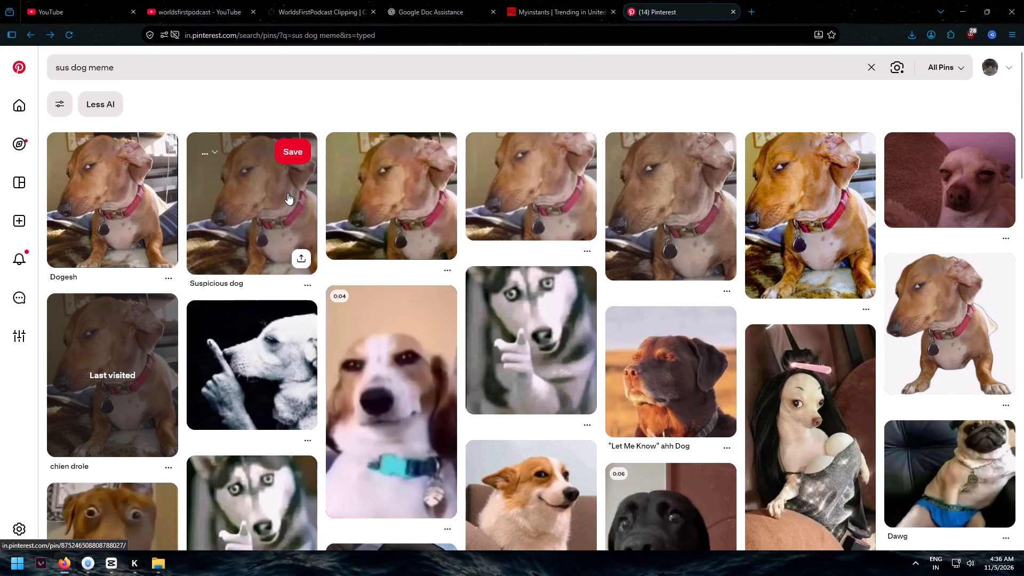
Open the Dogesh pin from the search results and download its image.
left_click(101, 188)
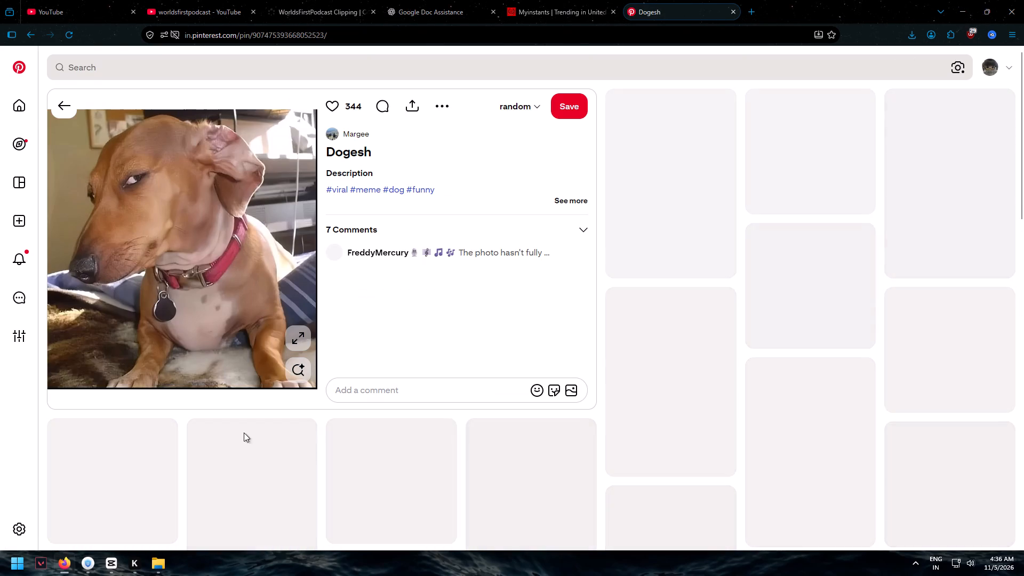
right_click(212, 290)
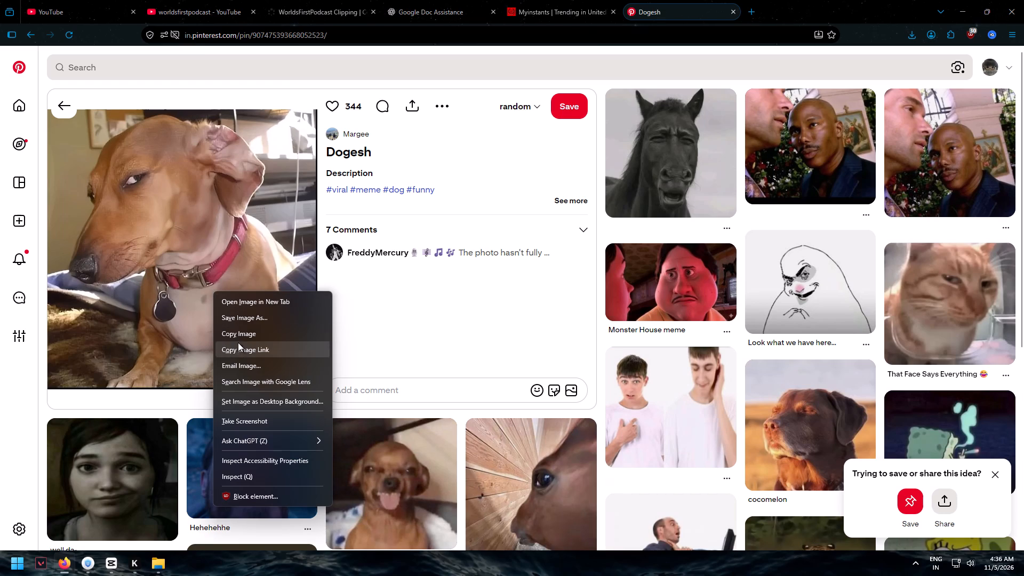
left_click(560, 106)
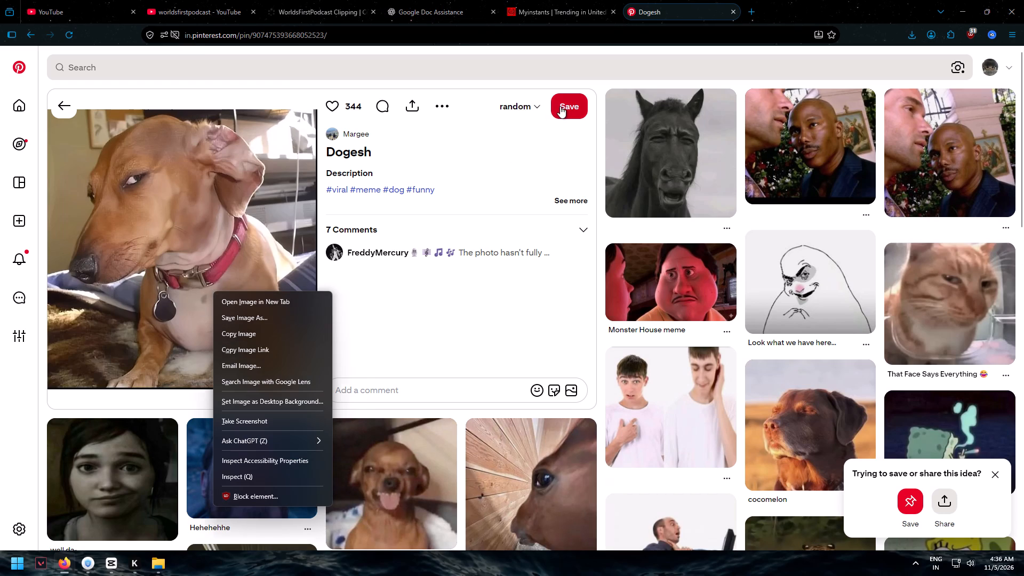
left_click(563, 111)
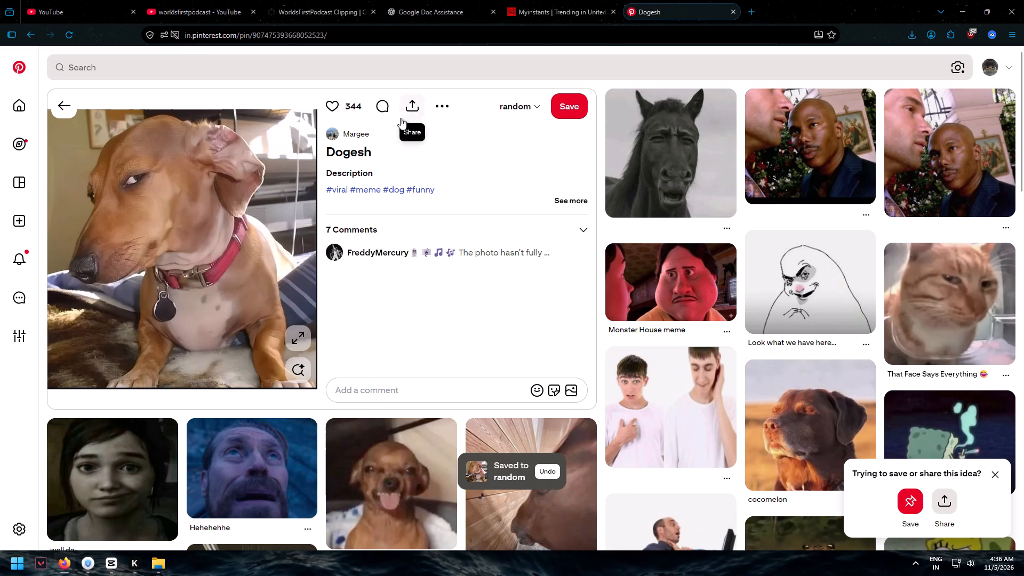
left_click(431, 103)
left_click(439, 140)
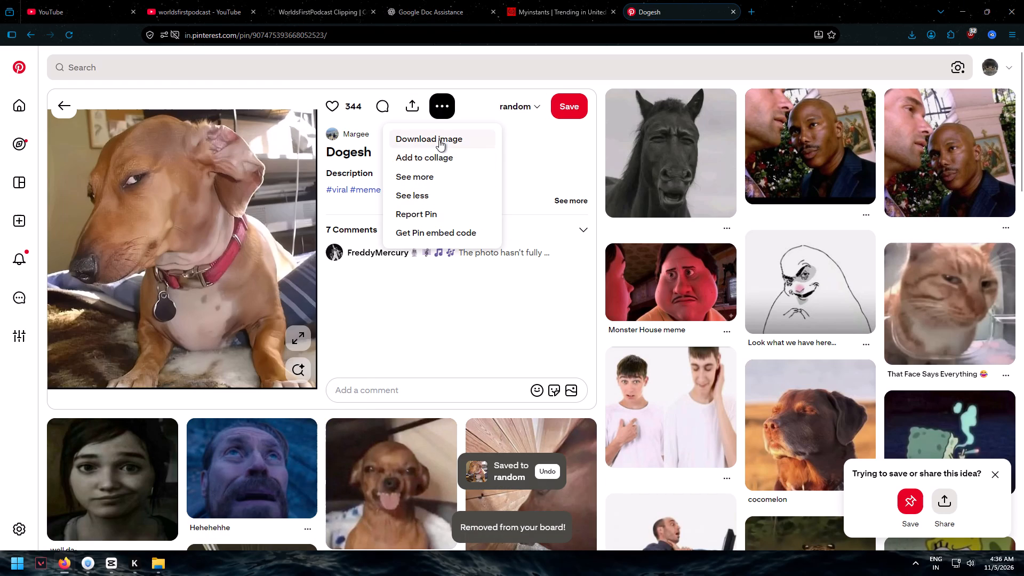
Open the downloaded image's folder and move Dogesh.jpg from New Volume (D:) into the WHOP materials folder.
left_click(905, 61)
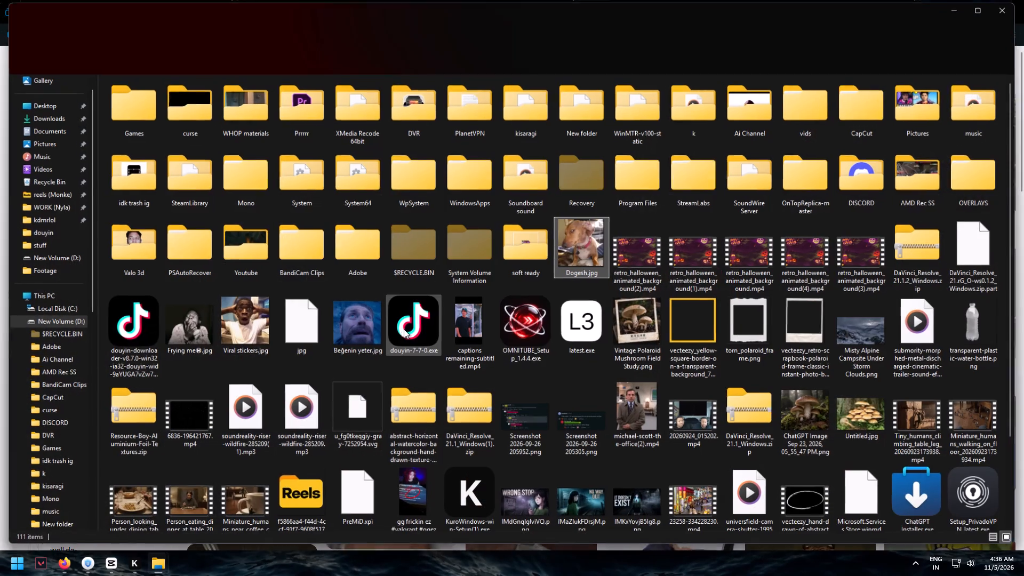
right_click(589, 246)
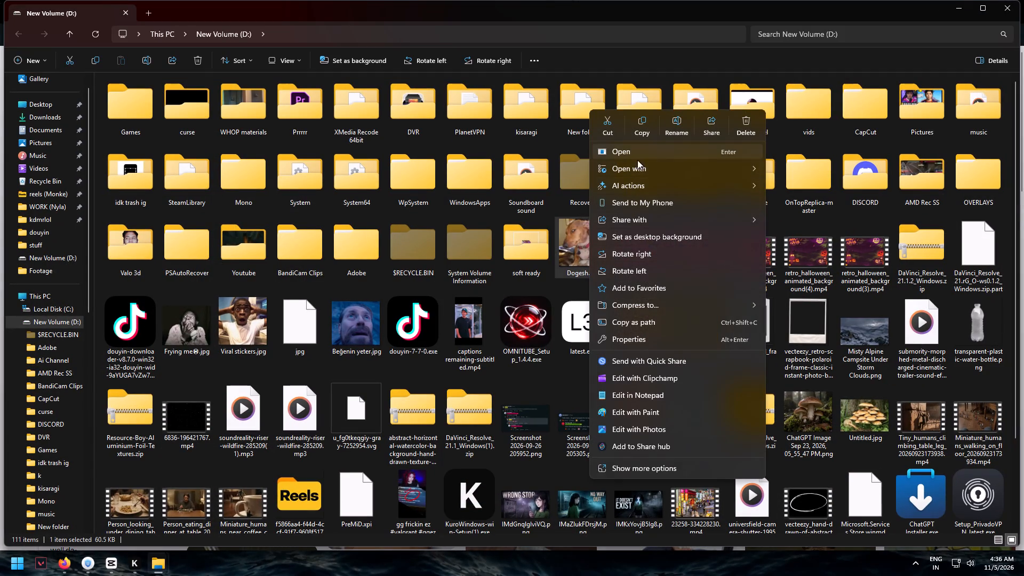
left_click(599, 130)
left_click(204, 115)
double_click(239, 114)
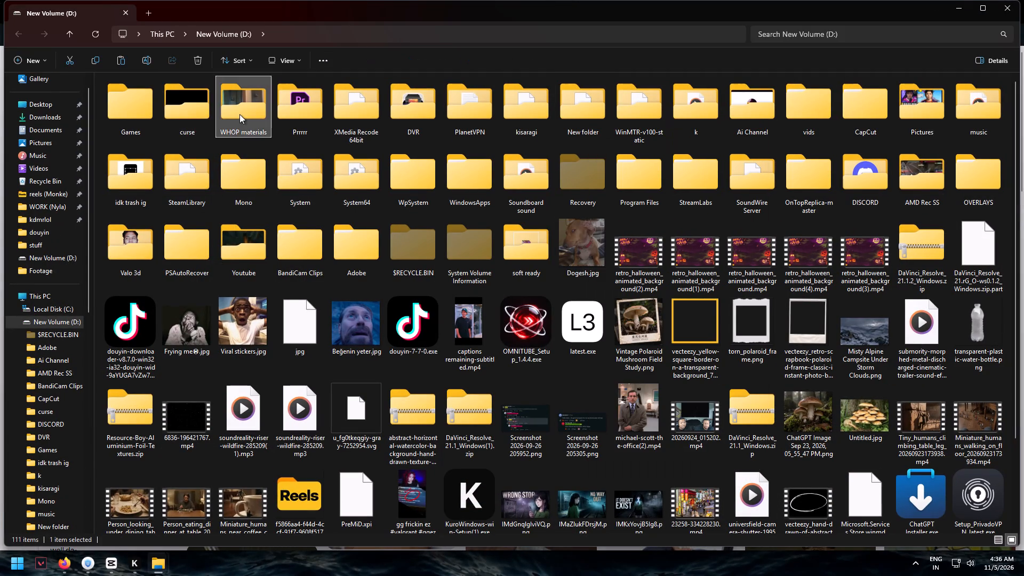
left_click(260, 278)
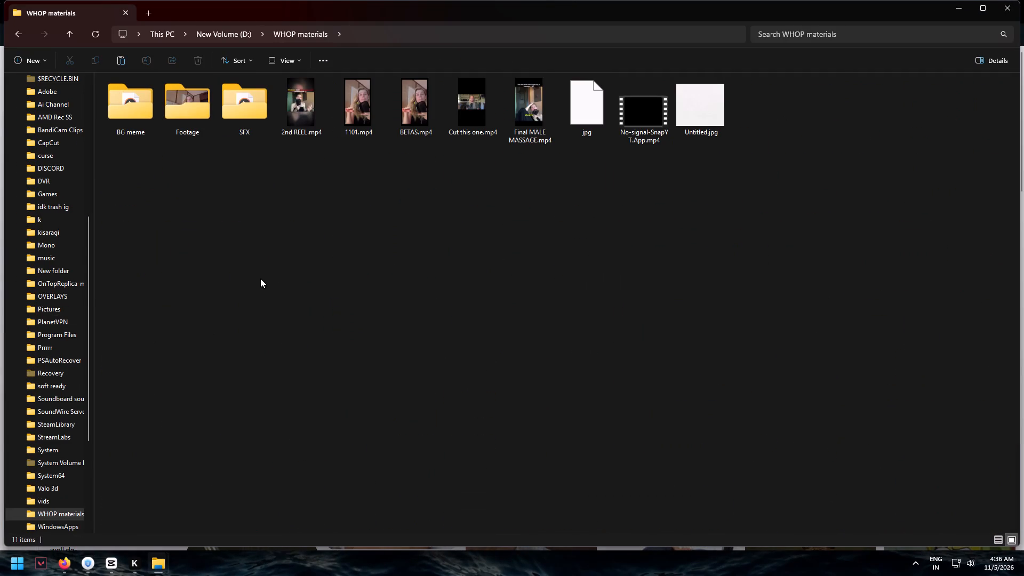
left_click(260, 278)
right_click(260, 278)
left_click(273, 289)
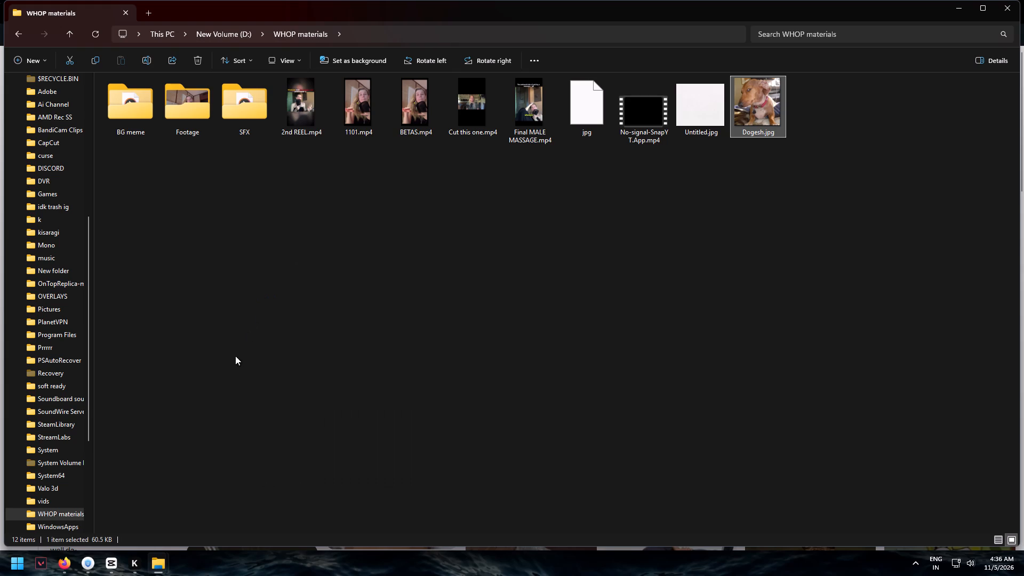
left_click(396, 345)
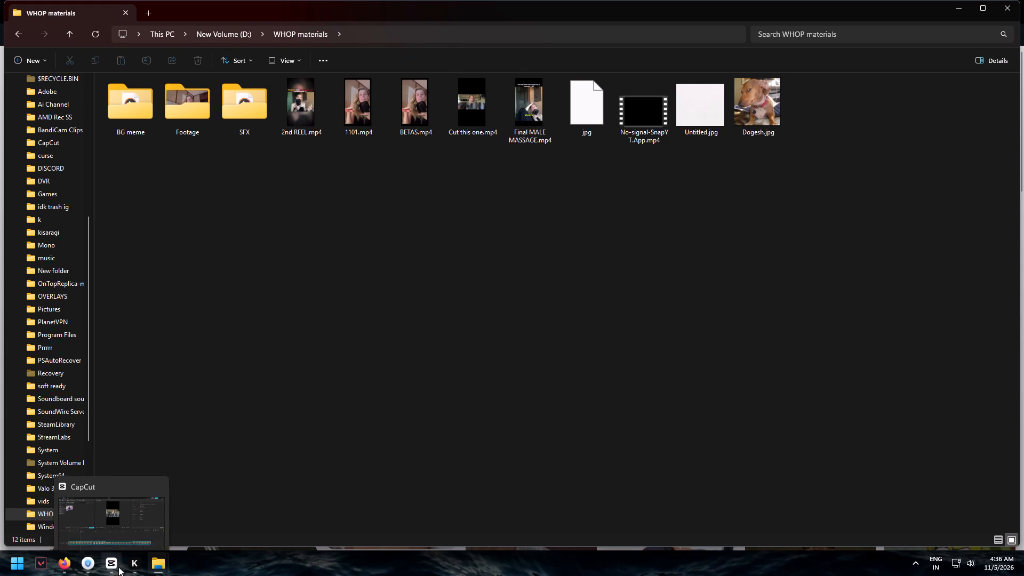
Switch to CapCut and play about the first second of the clip from its start.
left_click(118, 567)
left_click(160, 386)
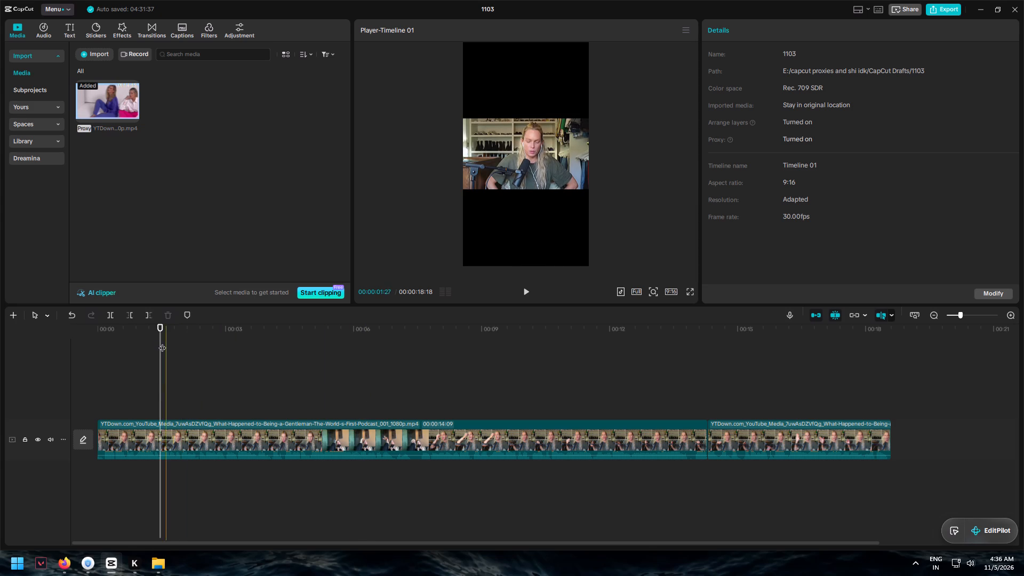
left_click_drag(160, 342, 97, 342)
left_click(97, 342)
left_click(521, 289)
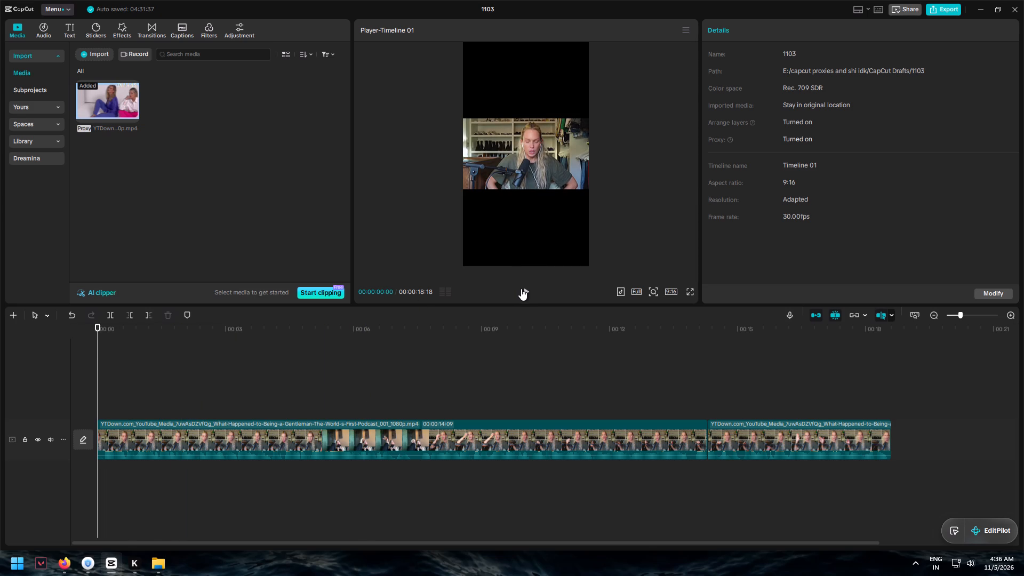
left_click(521, 289)
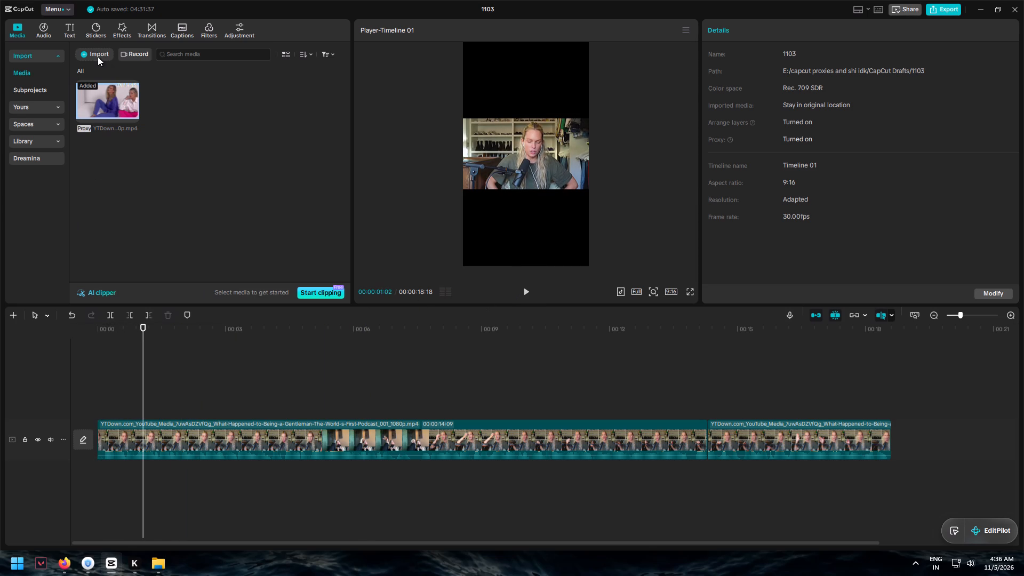
Import Ts Pmo.mp3 from the BG meme folder in WHOP materials and place it below the video at the timeline's start.
left_click(98, 57)
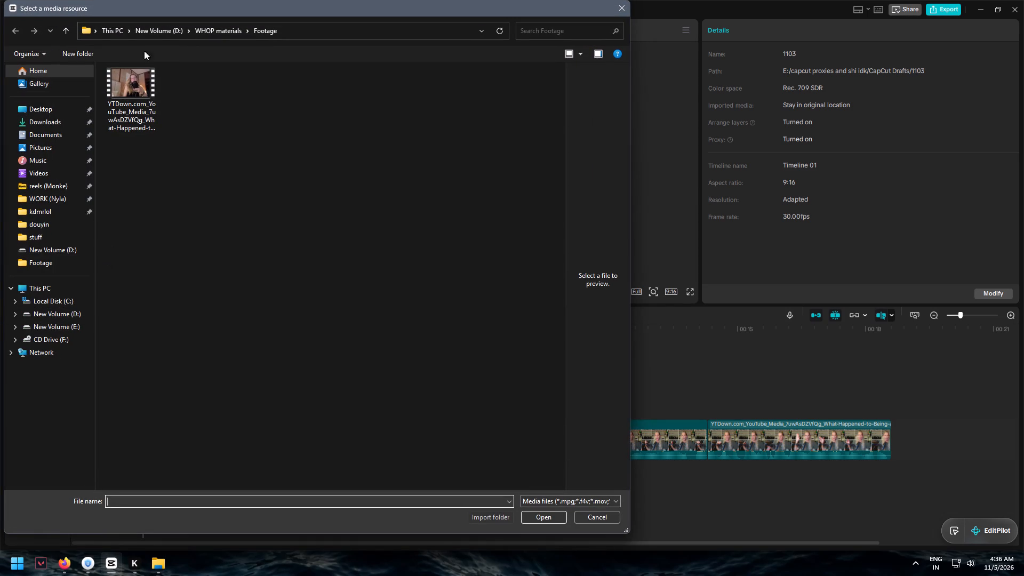
left_click(205, 30)
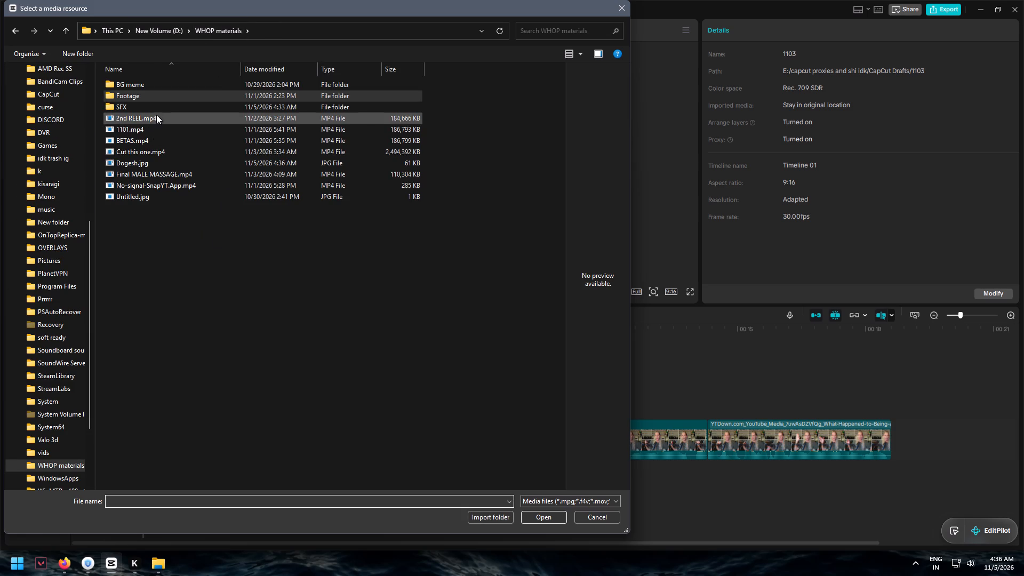
double_click(154, 86)
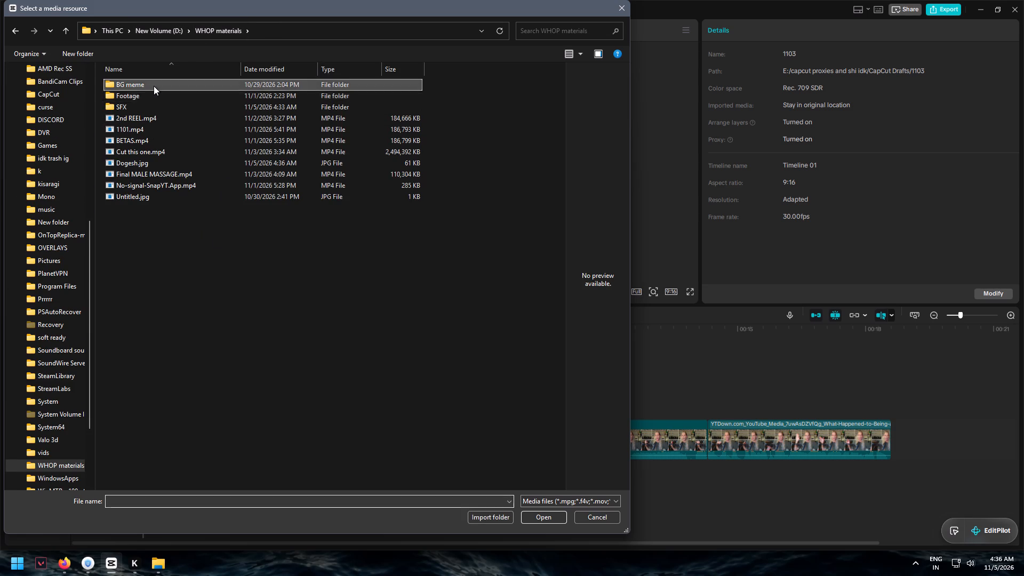
left_click(155, 90)
left_click(541, 519)
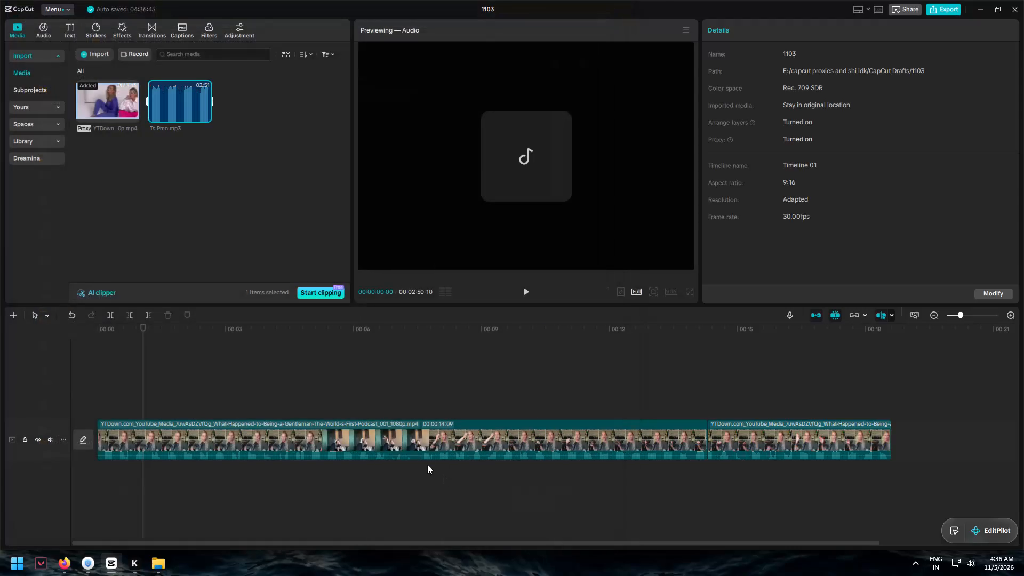
left_click_drag(179, 100, 107, 481)
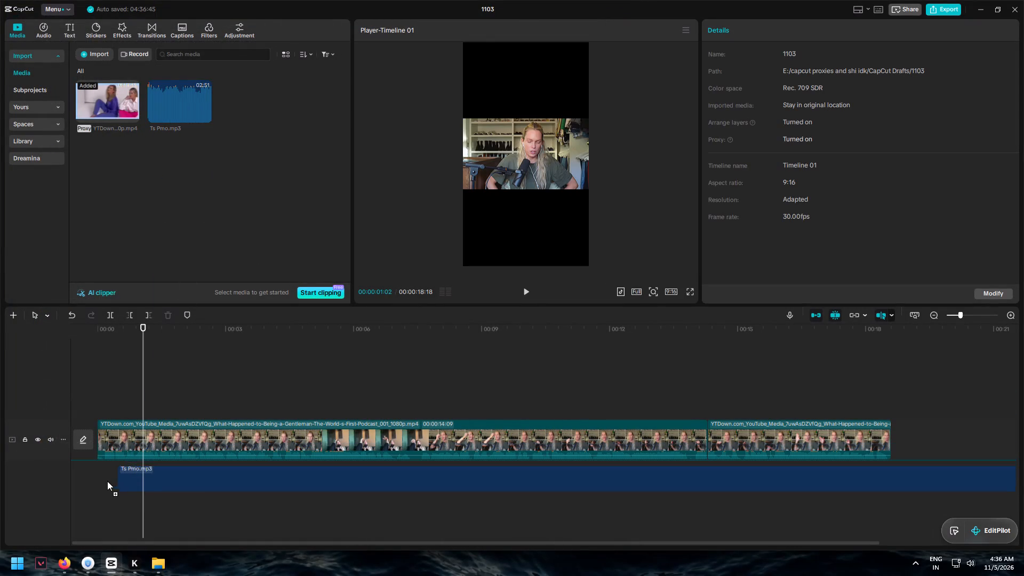
left_click_drag(107, 481, 84, 483)
Lower the Ts Pmo.mp3 music's volume to -14.2 dB and play the clip's opening to check the sound balance.
left_click_drag(141, 355, 135, 355)
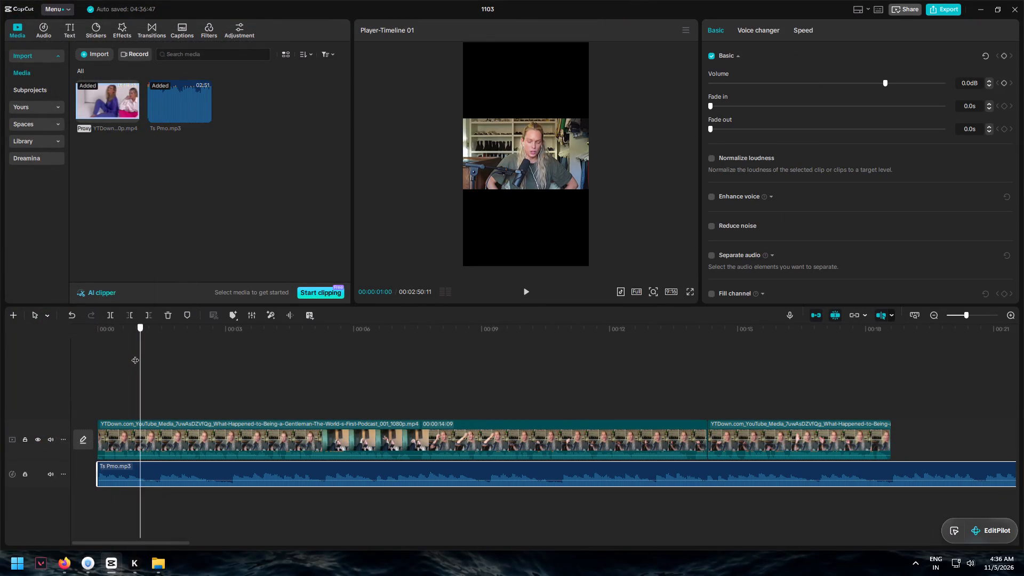
left_click_drag(135, 355, 45, 355)
left_click(524, 289)
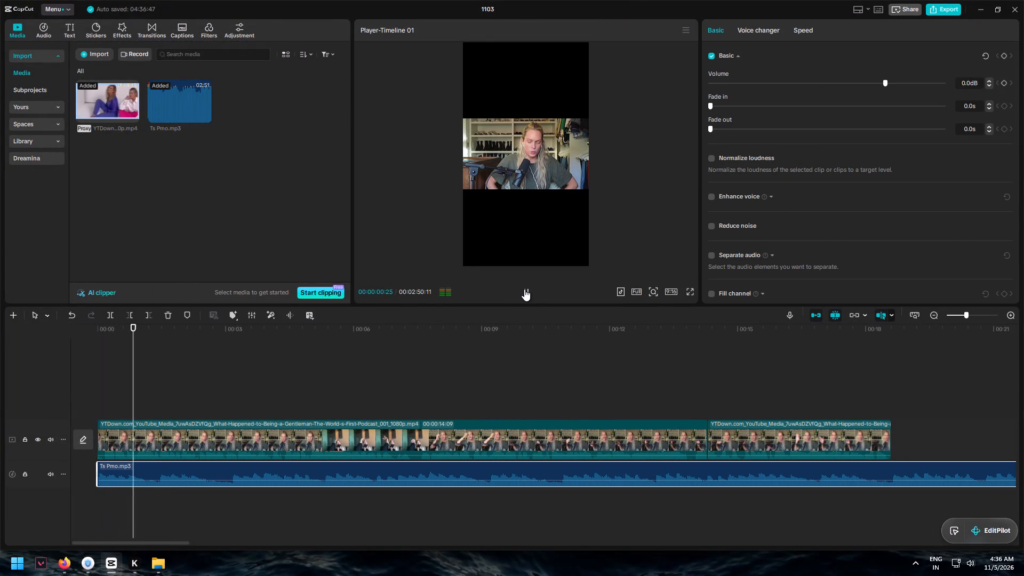
left_click(524, 289)
left_click(878, 82)
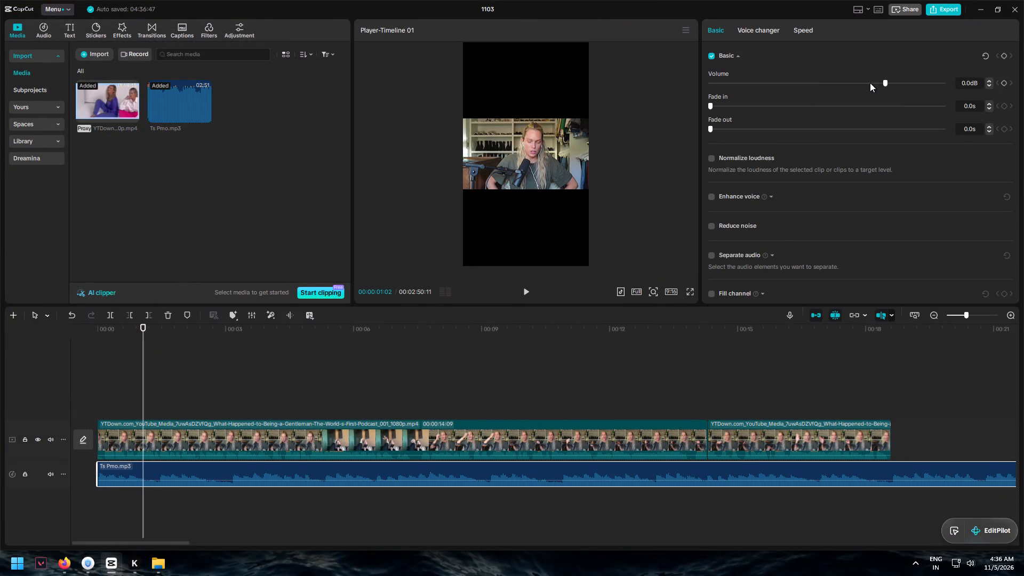
left_click(865, 83)
left_click(857, 82)
left_click(850, 82)
left_click(846, 80)
left_click(842, 79)
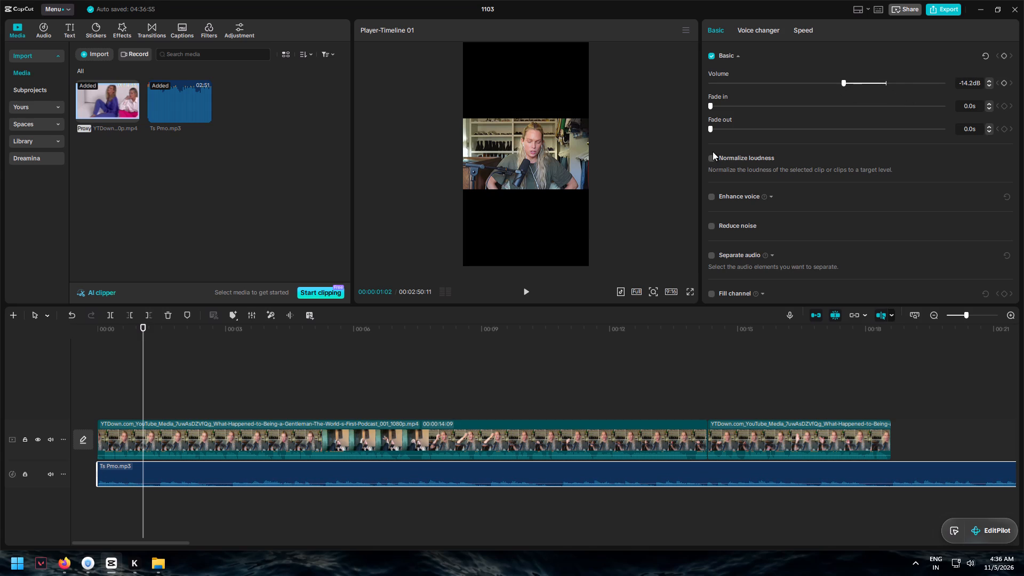
left_click_drag(145, 331, 85, 334)
left_click(85, 334)
left_click(527, 292)
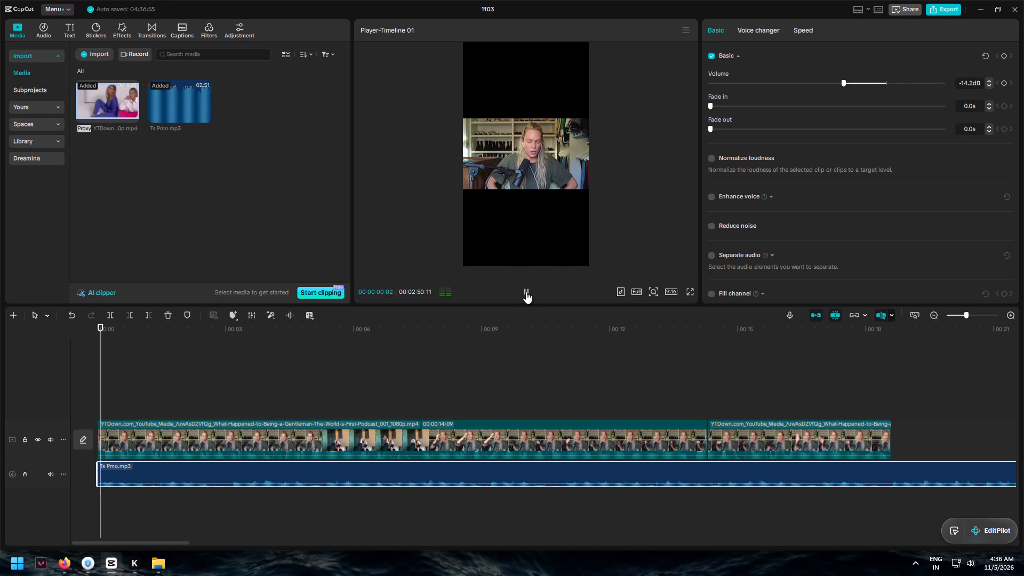
left_click(526, 292)
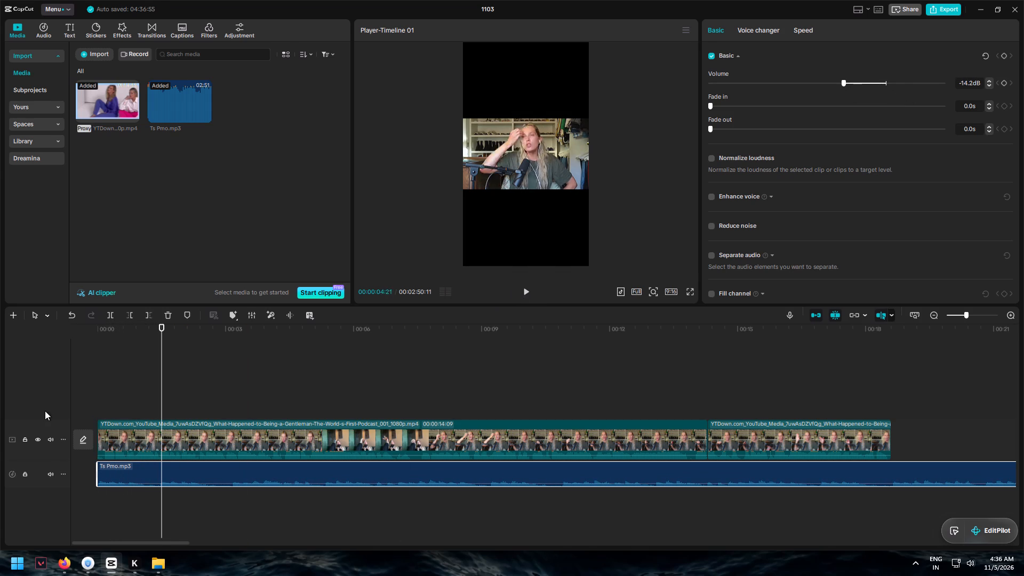
Split Ts Pmo.mp3 at the video's end at 00:00:18:18, delete the excess music and return the playhead to the start.
left_click(892, 467)
key("ctrl+b")
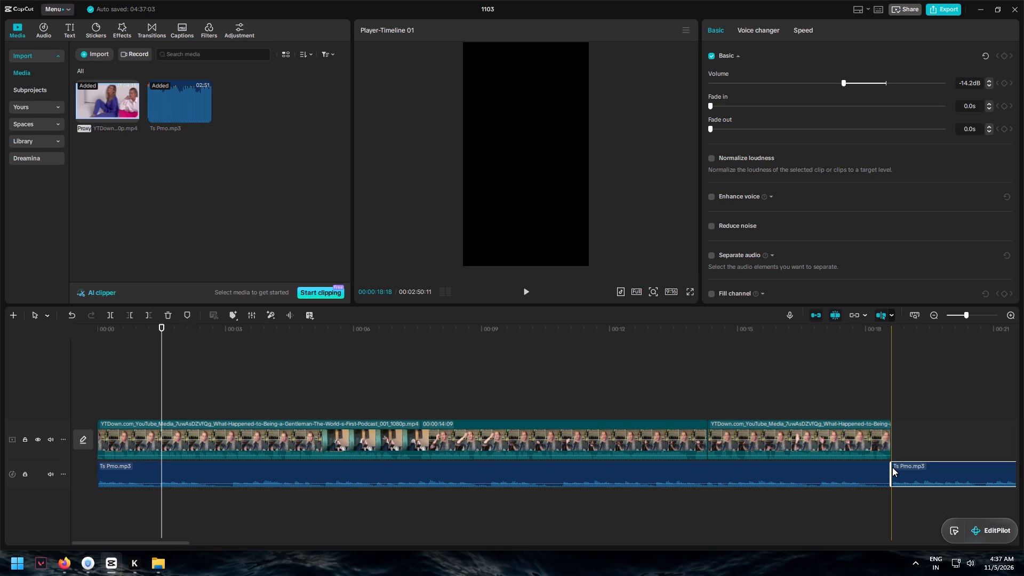
key("Delete")
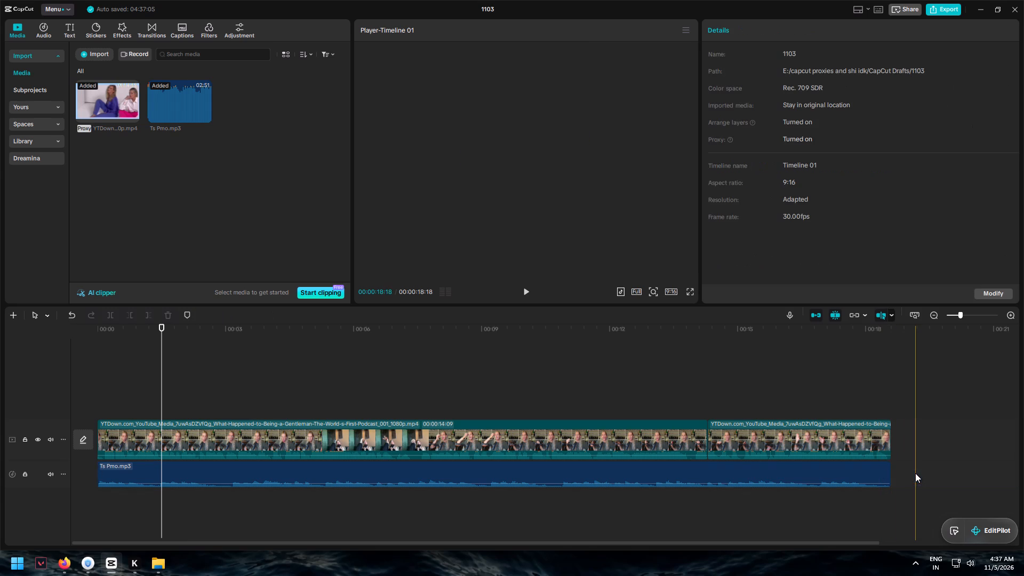
left_click(861, 351)
left_click_drag(861, 351, 0, 372)
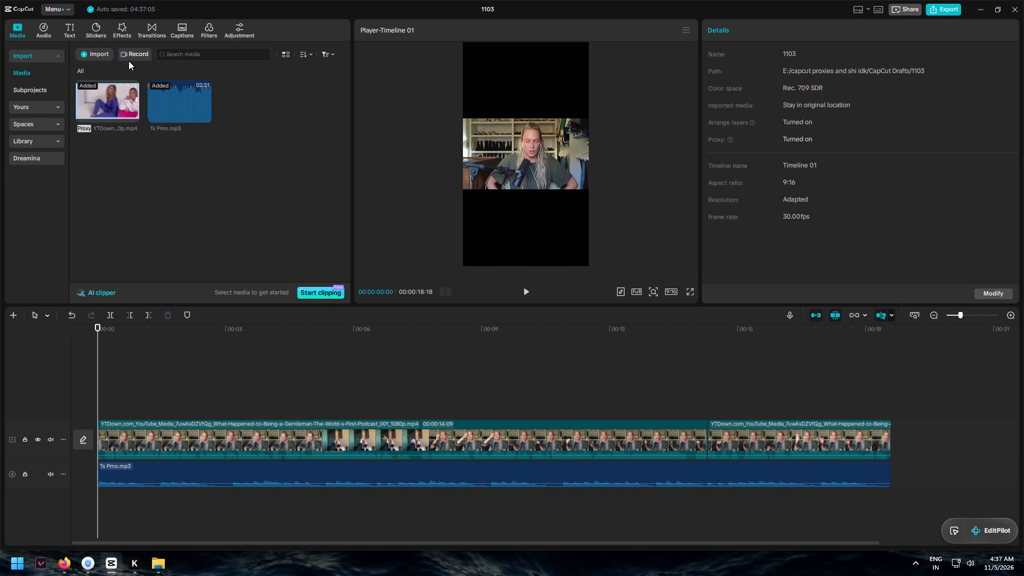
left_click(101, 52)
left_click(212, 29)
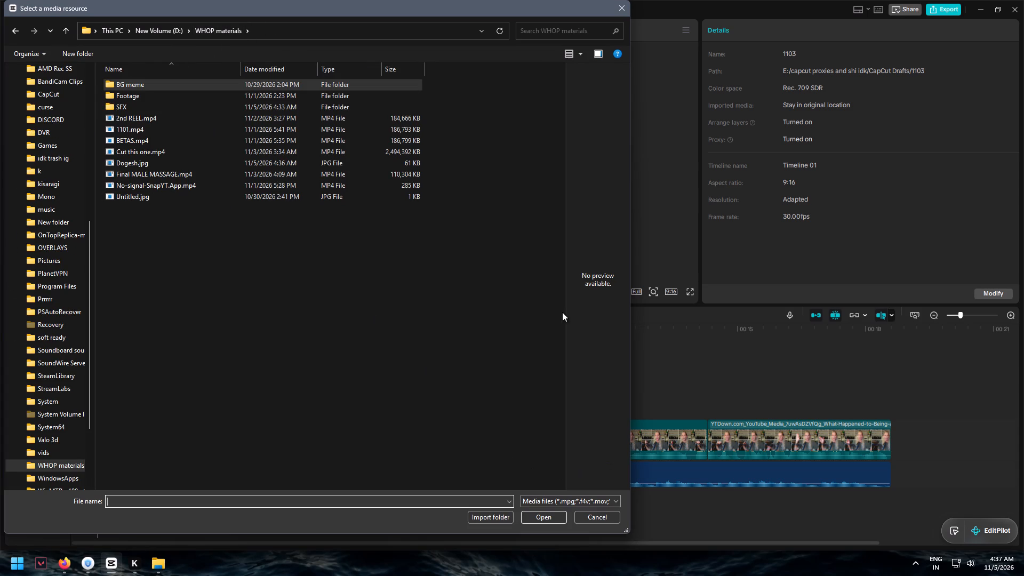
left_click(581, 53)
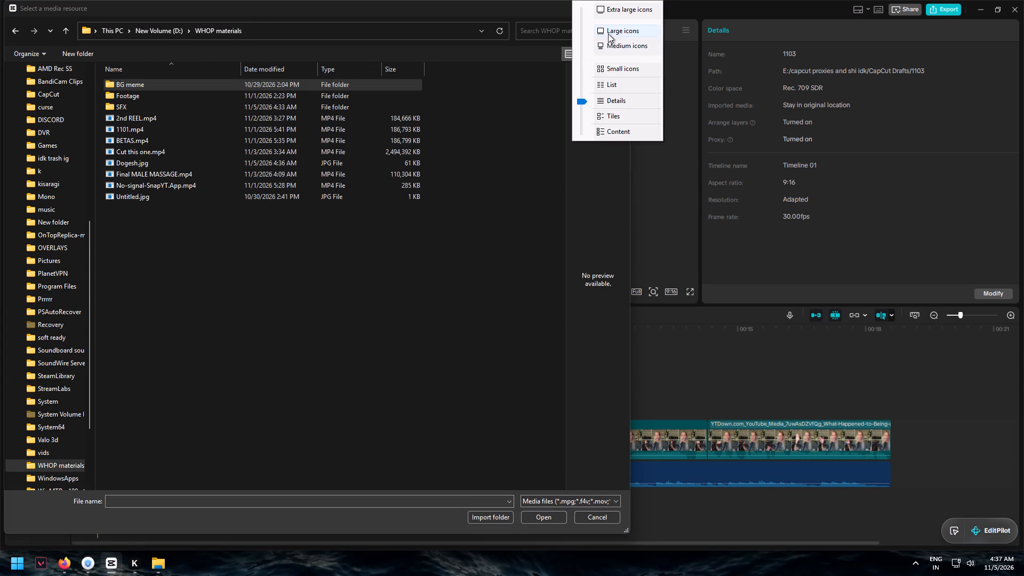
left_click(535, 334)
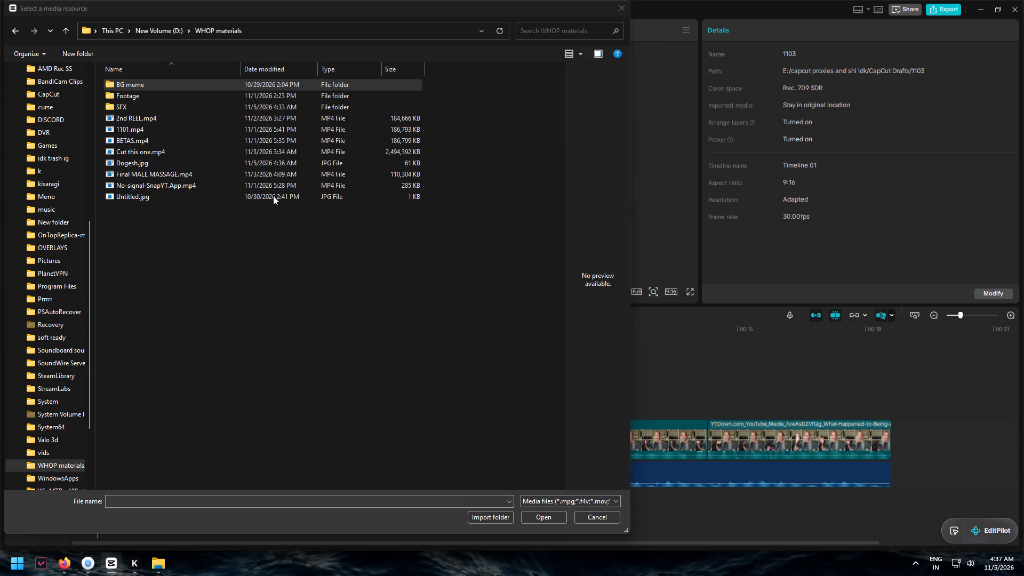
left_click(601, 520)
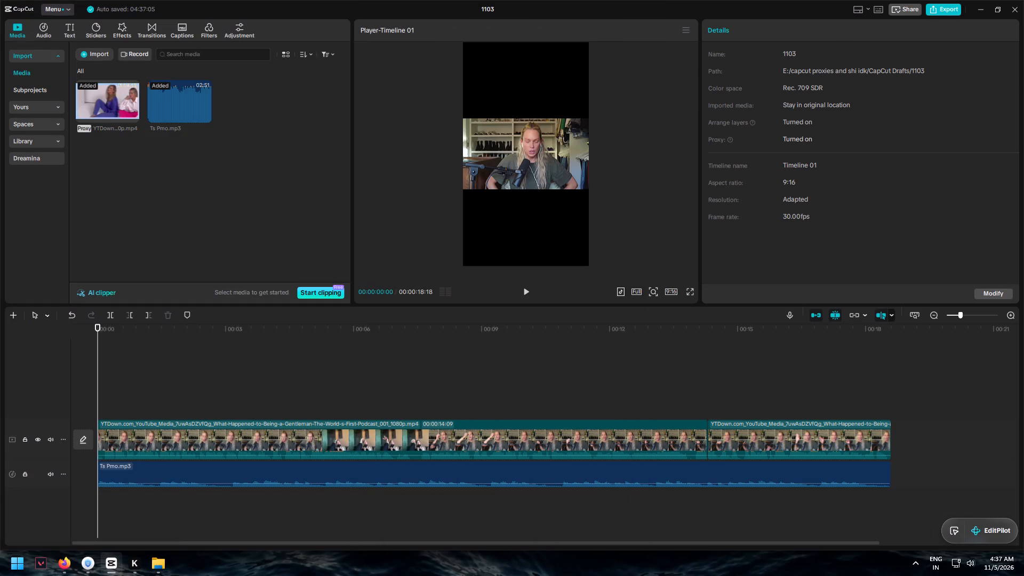
Close the leftover WHOP materials and SFX folder windows in File Explorer.
left_click(158, 566)
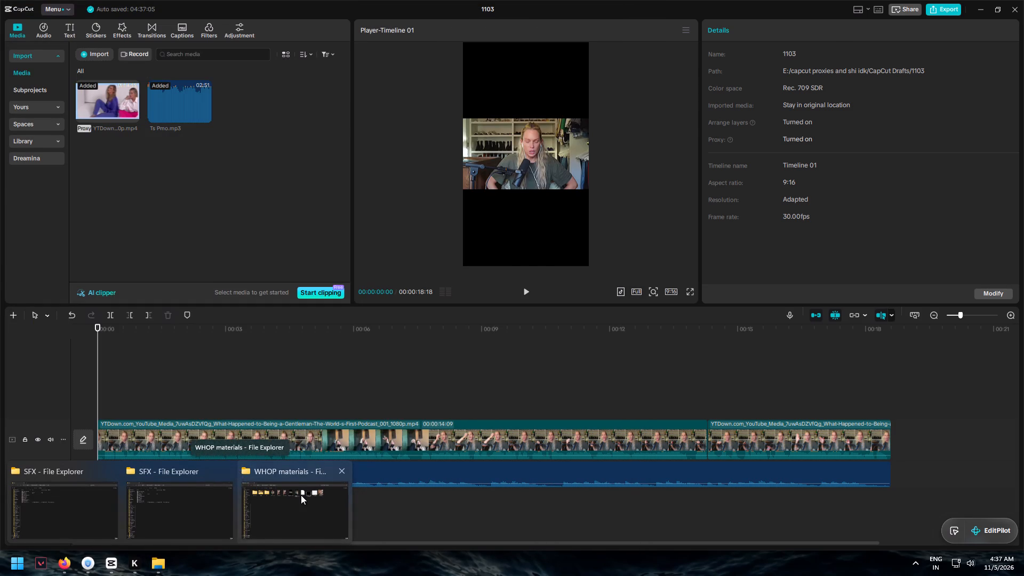
left_click(301, 495)
left_click(990, 4)
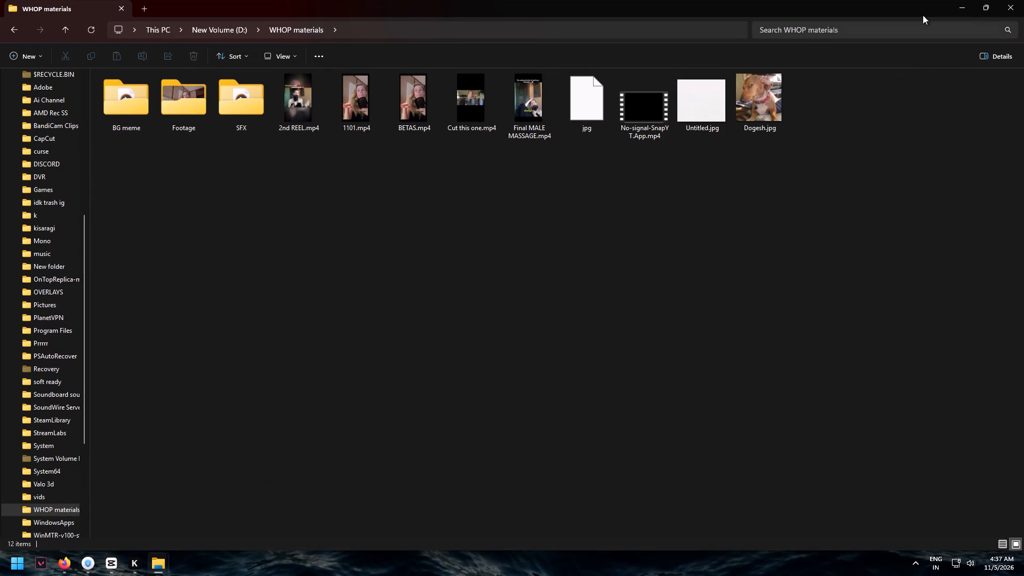
left_click_drag(913, 9, 845, 158)
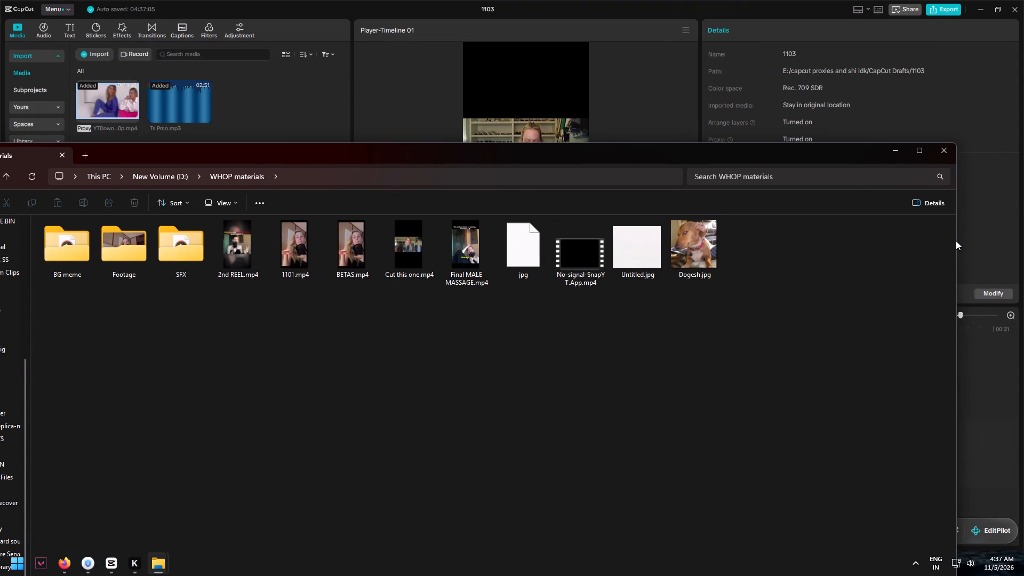
left_click_drag(958, 241, 377, 217)
left_click(377, 217)
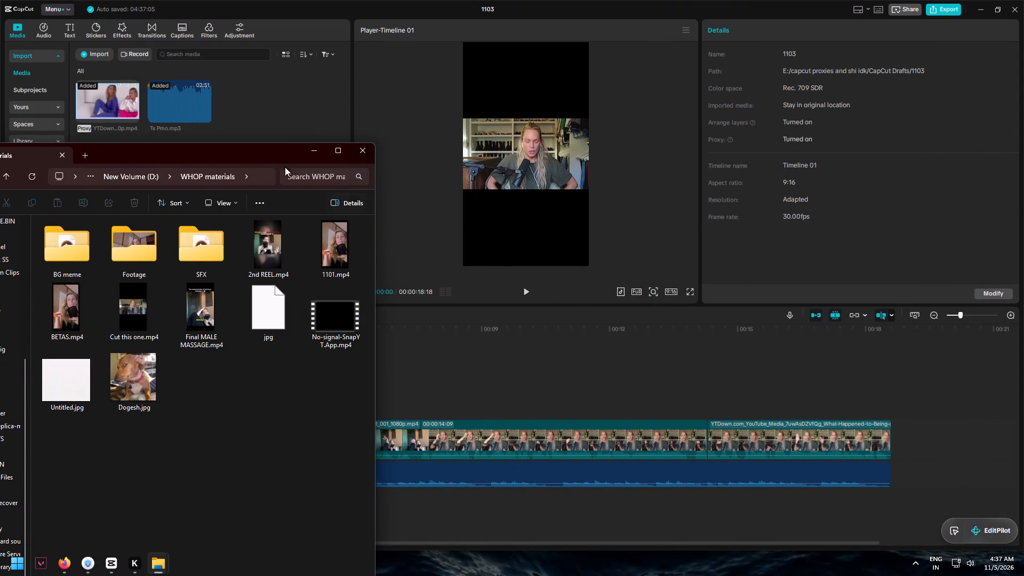
left_click_drag(278, 157, 896, 0)
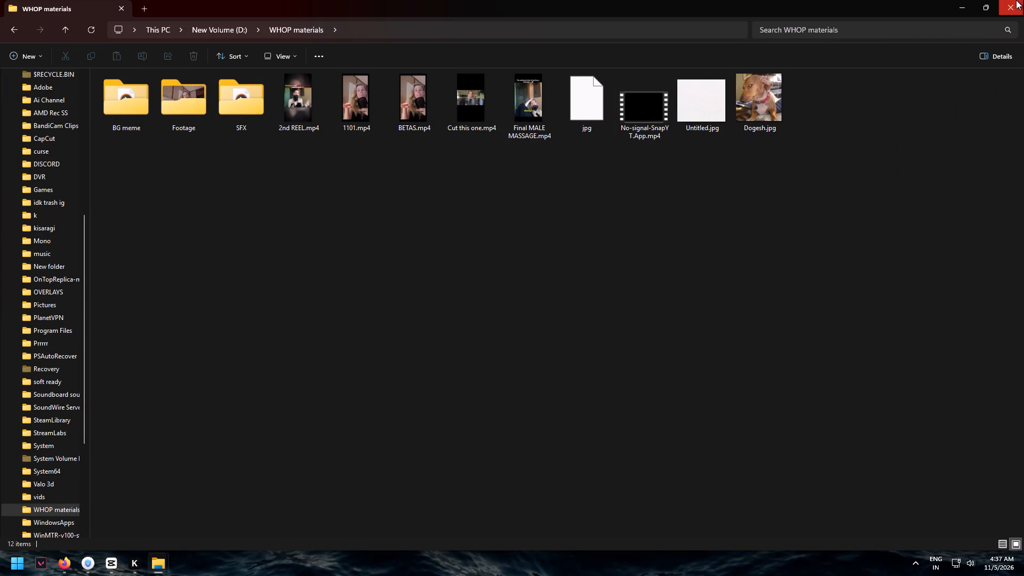
left_click(1023, 0)
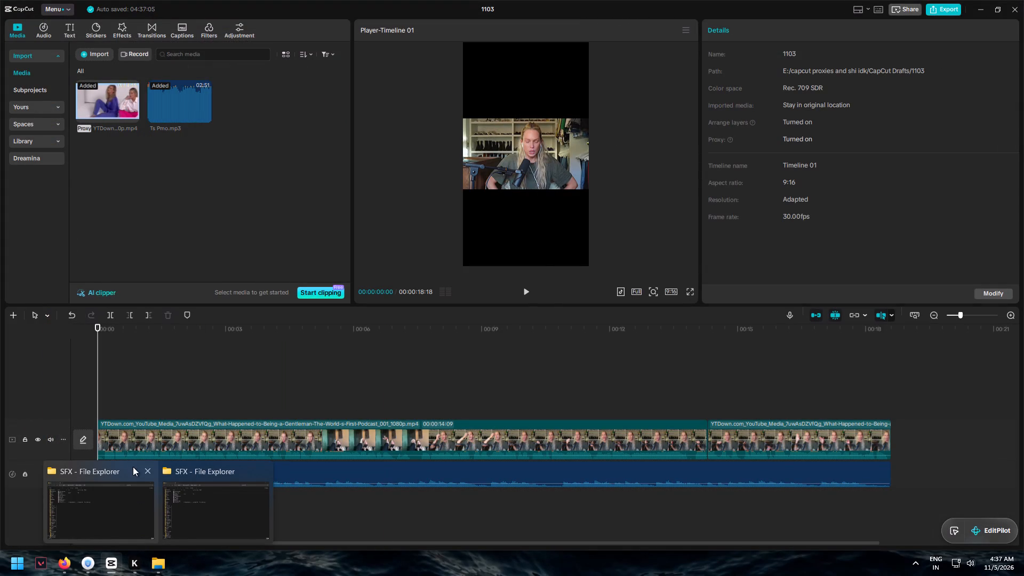
left_click(143, 475)
left_click(152, 557)
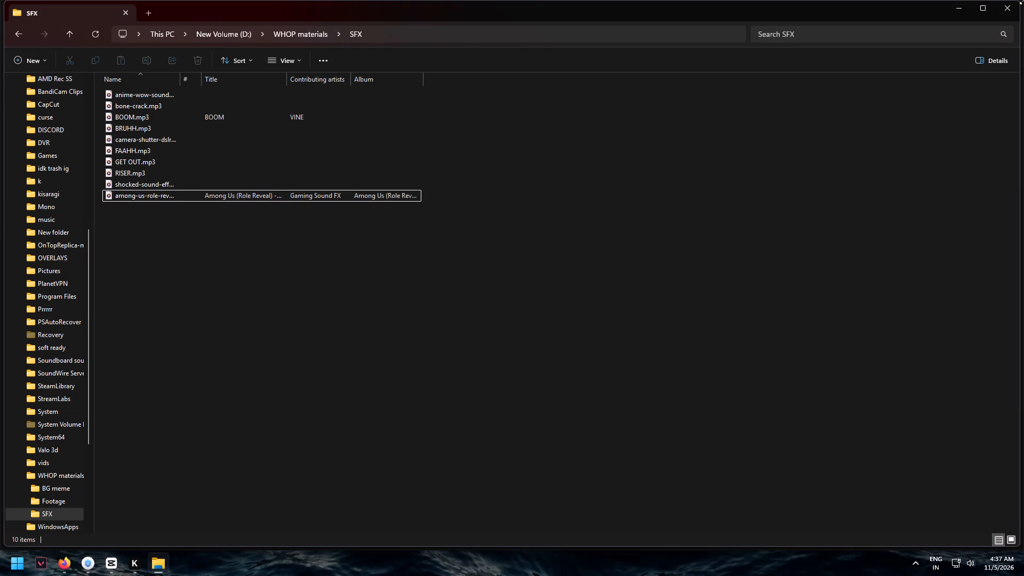
left_click(1019, 8)
Open WHOP materials on New Volume (D:) in a new File Explorer window and import Dogesh.jpg into the project media.
left_click(0, 575)
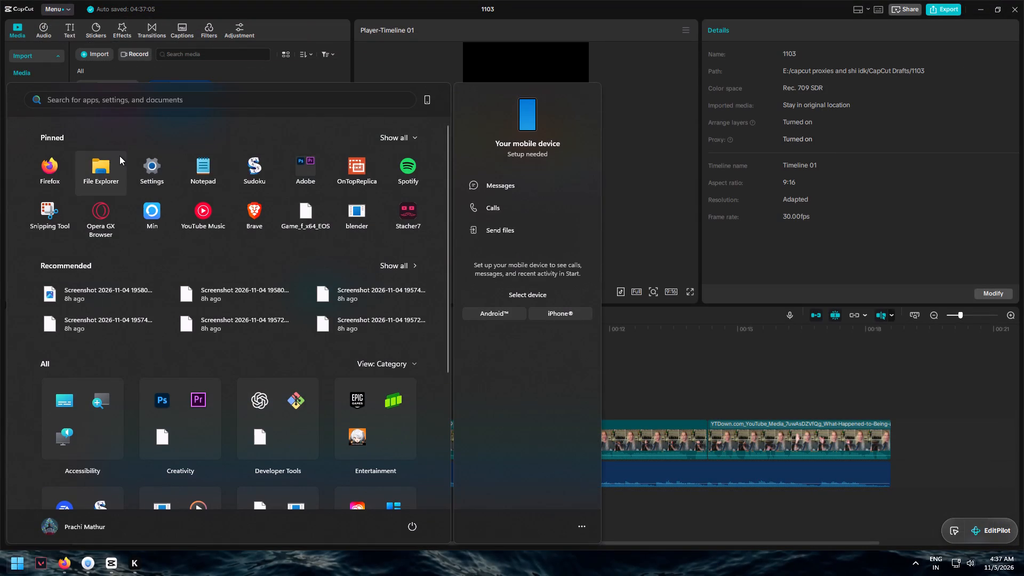
left_click(119, 156)
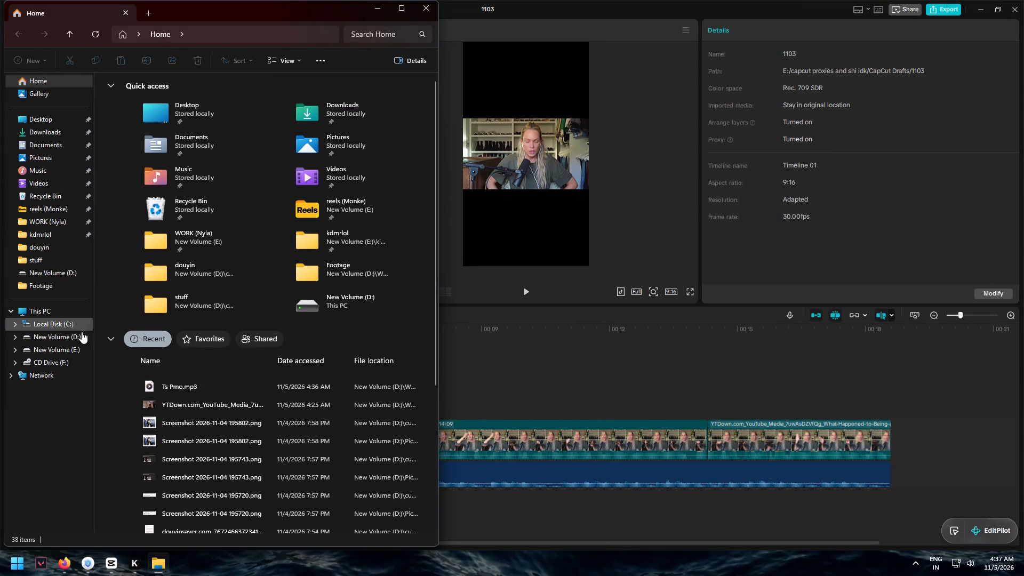
left_click(79, 337)
double_click(252, 117)
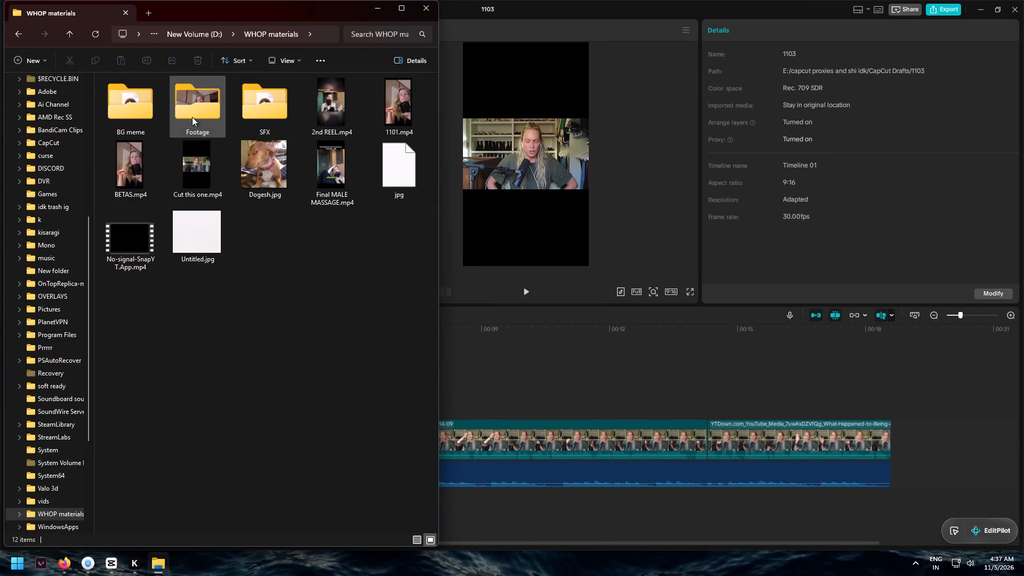
left_click_drag(304, 7, 861, 95)
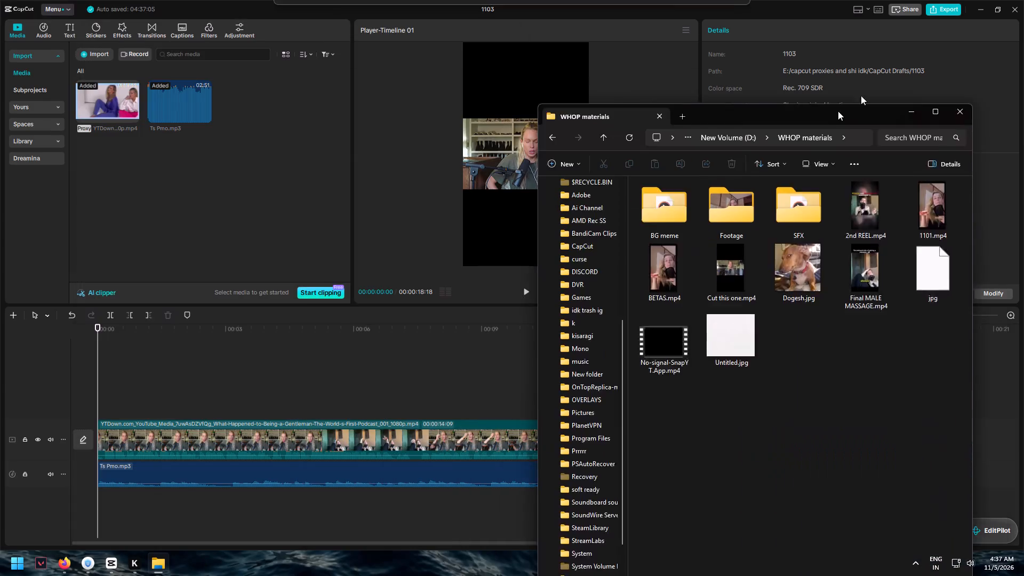
left_click_drag(861, 95, 776, 82)
left_click_drag(739, 228, 330, 202)
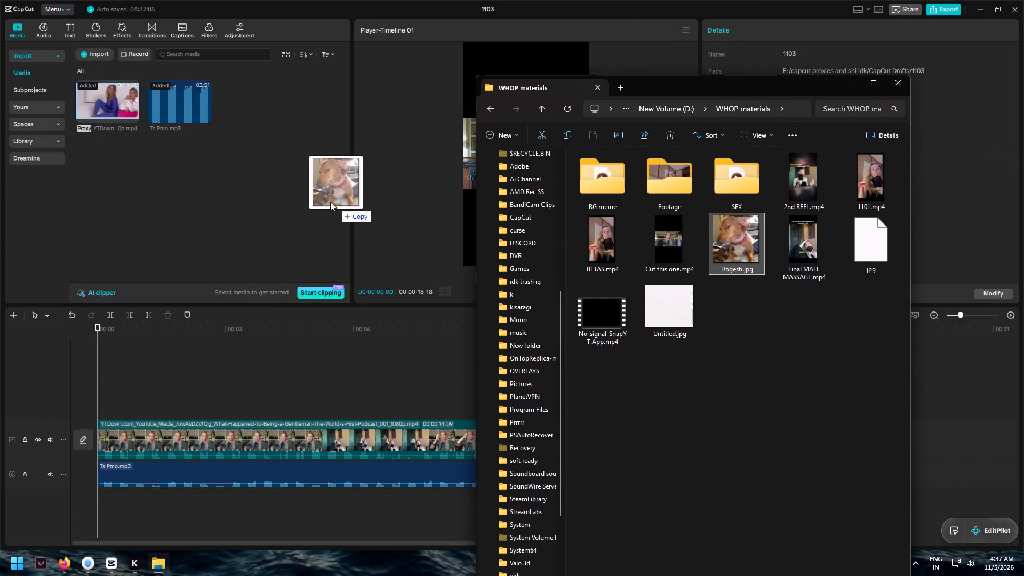
left_click_drag(330, 202, 267, 180)
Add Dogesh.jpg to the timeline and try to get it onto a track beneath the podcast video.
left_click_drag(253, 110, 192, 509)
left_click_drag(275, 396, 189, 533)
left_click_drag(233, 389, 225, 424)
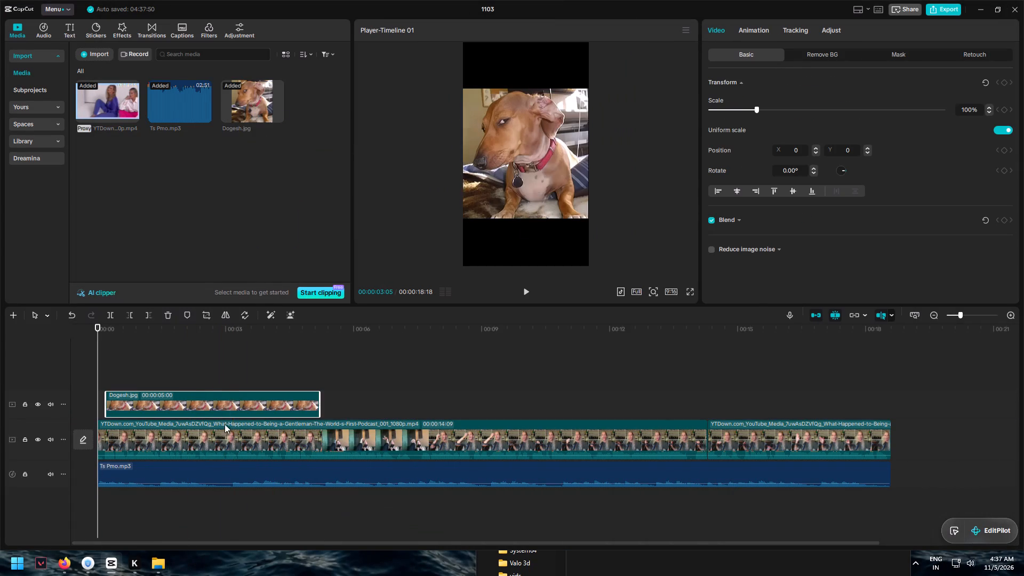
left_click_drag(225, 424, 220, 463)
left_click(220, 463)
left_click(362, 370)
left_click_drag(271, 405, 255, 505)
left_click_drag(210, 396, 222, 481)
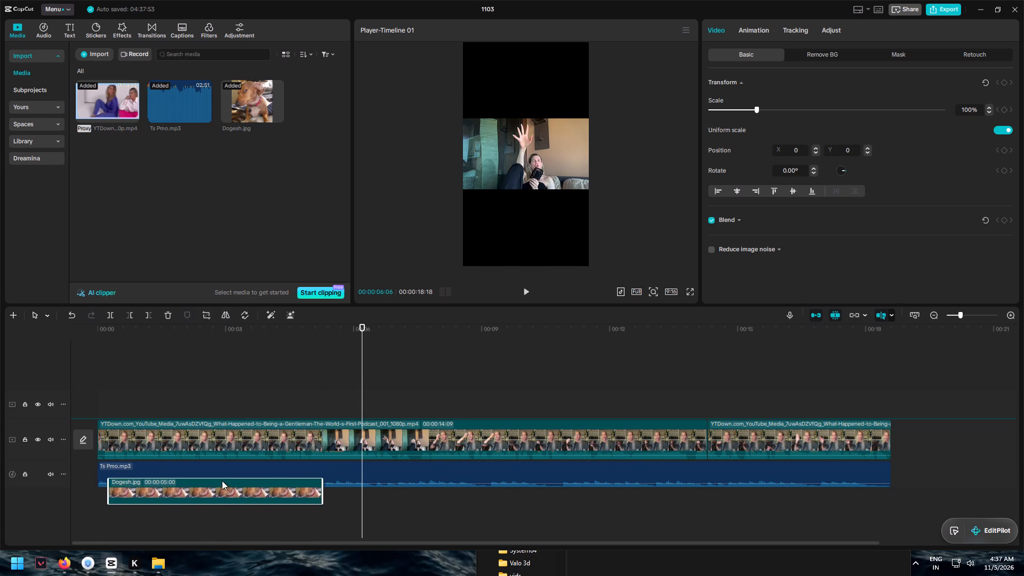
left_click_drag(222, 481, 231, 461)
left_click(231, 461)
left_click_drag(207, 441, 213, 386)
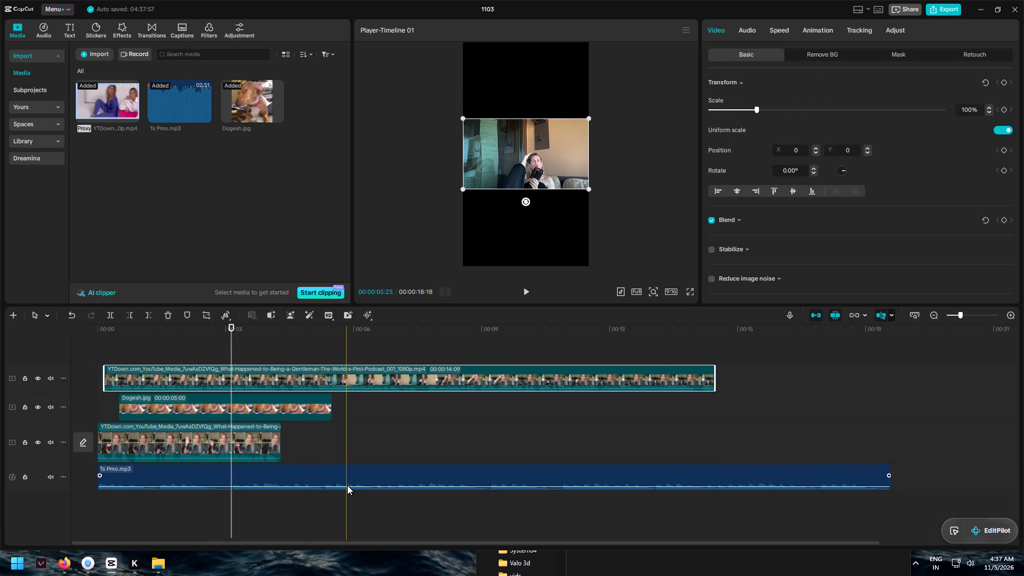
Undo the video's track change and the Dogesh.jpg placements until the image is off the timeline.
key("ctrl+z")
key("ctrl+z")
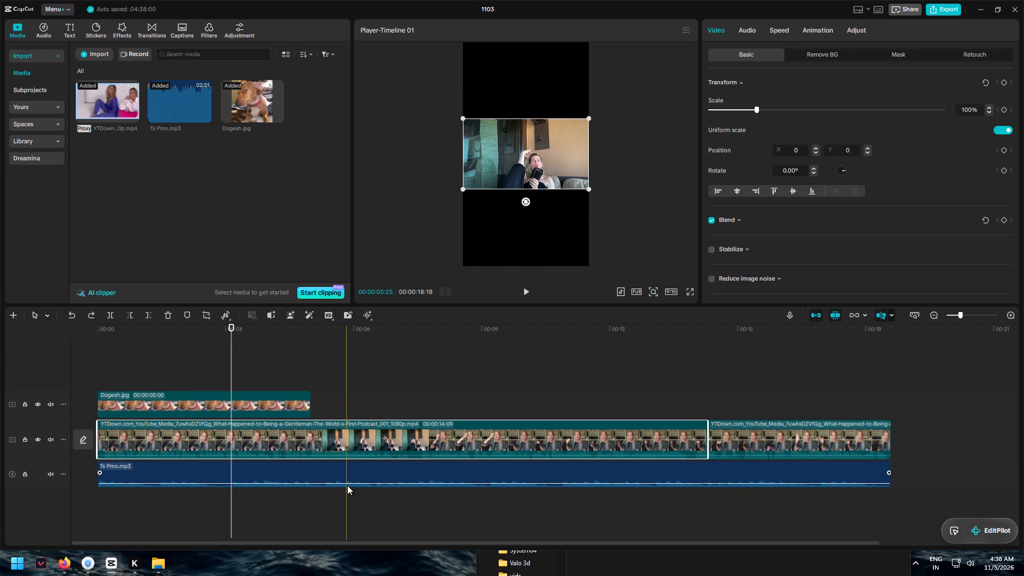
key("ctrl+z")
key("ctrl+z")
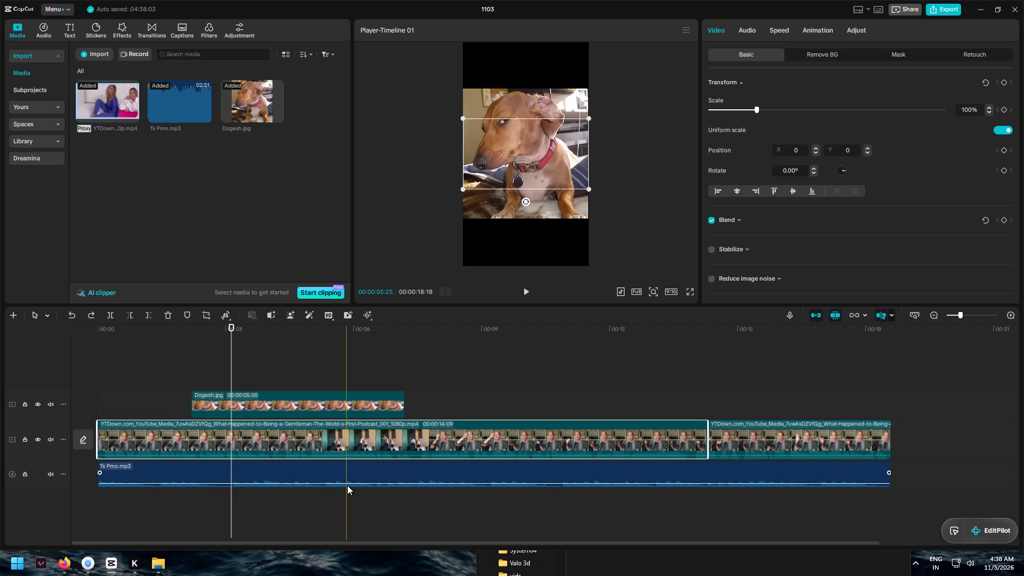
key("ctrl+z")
Play the clip's last part from 00:00:13:22 and return the playhead to the start.
left_click(601, 546)
left_click(684, 398)
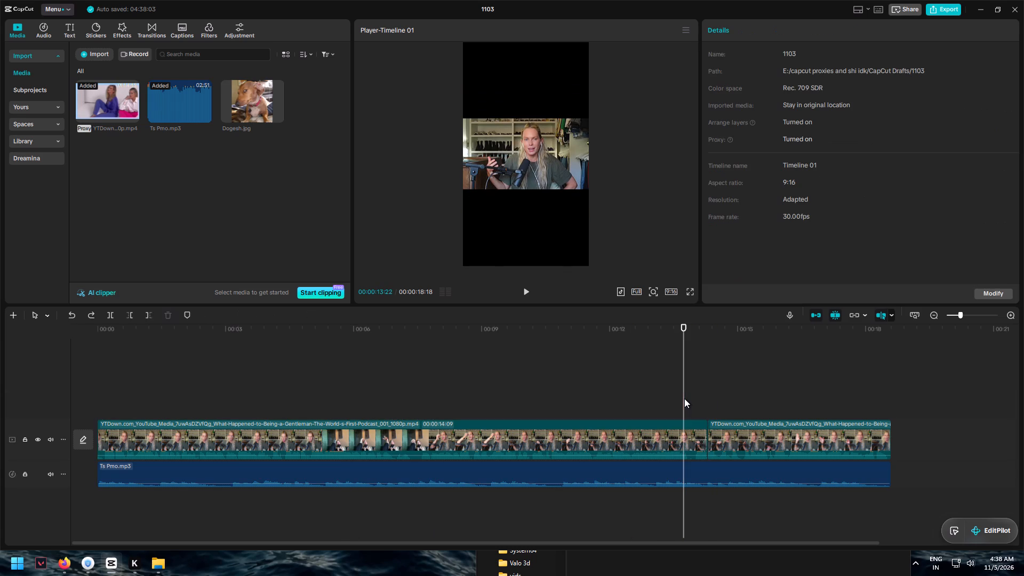
left_click(534, 293)
double_click(534, 292)
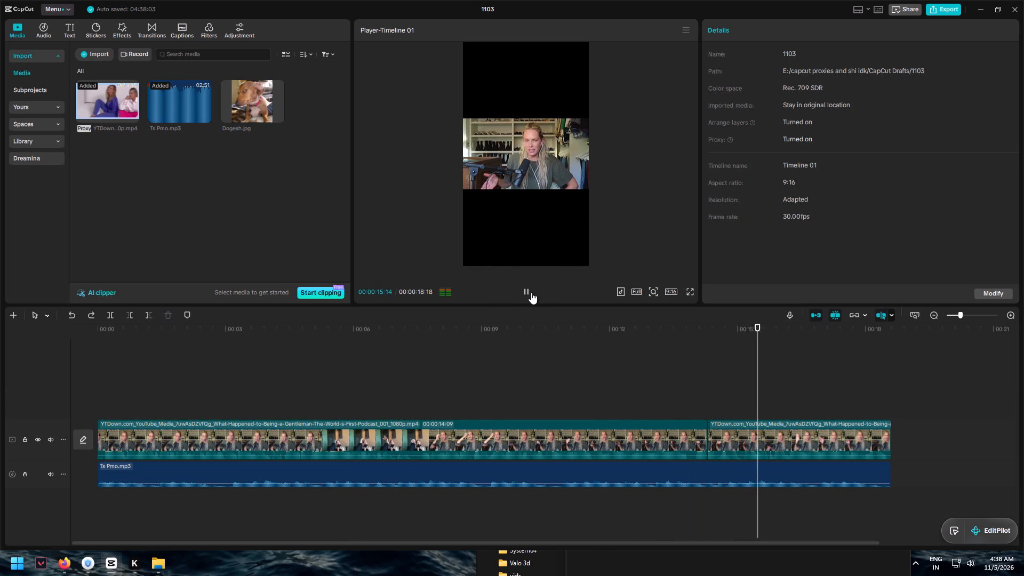
left_click(531, 292)
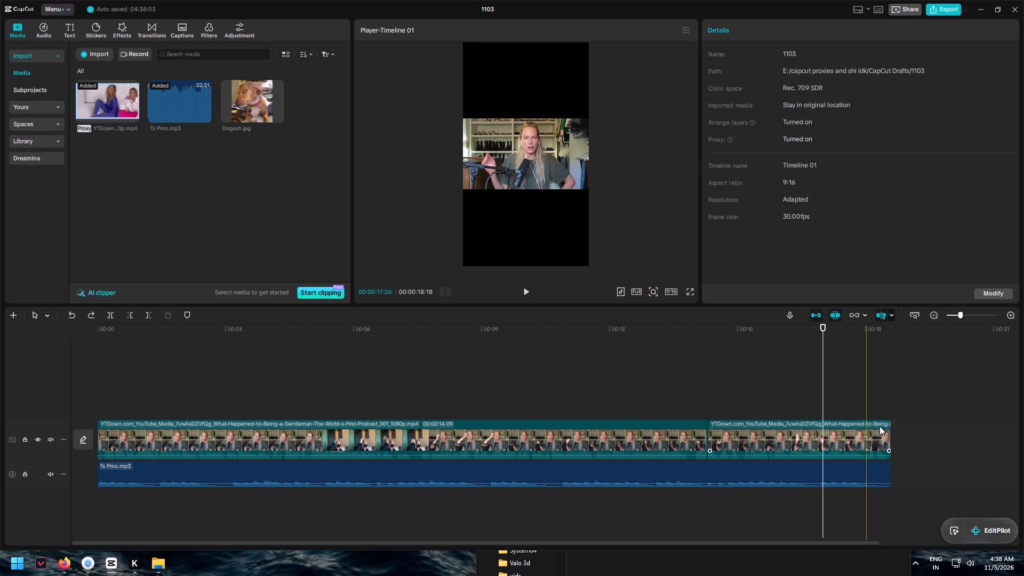
left_click(100, 396)
left_click(104, 385)
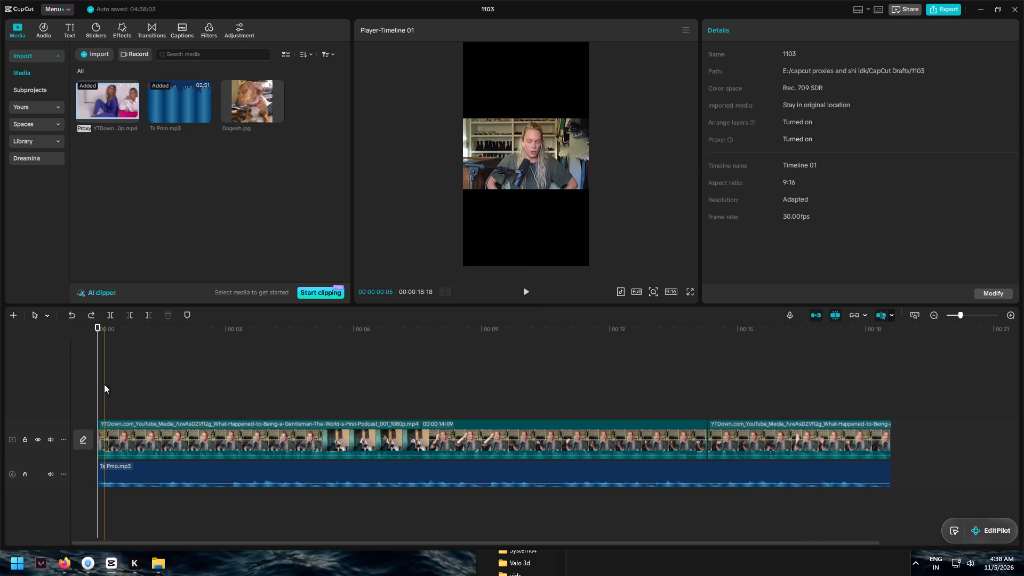
left_click_drag(104, 384, 99, 384)
Place Dogesh.jpg on a track above the video and shift it to start at about 0.8 seconds.
left_click_drag(246, 92, 99, 460)
left_click(99, 460)
left_click_drag(154, 401, 154, 411)
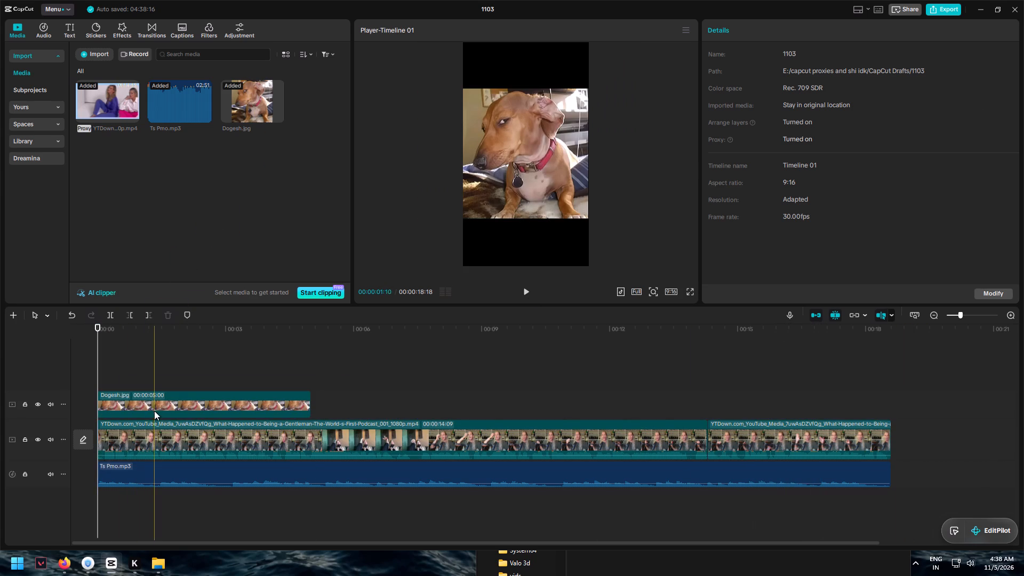
left_click_drag(154, 411, 188, 467)
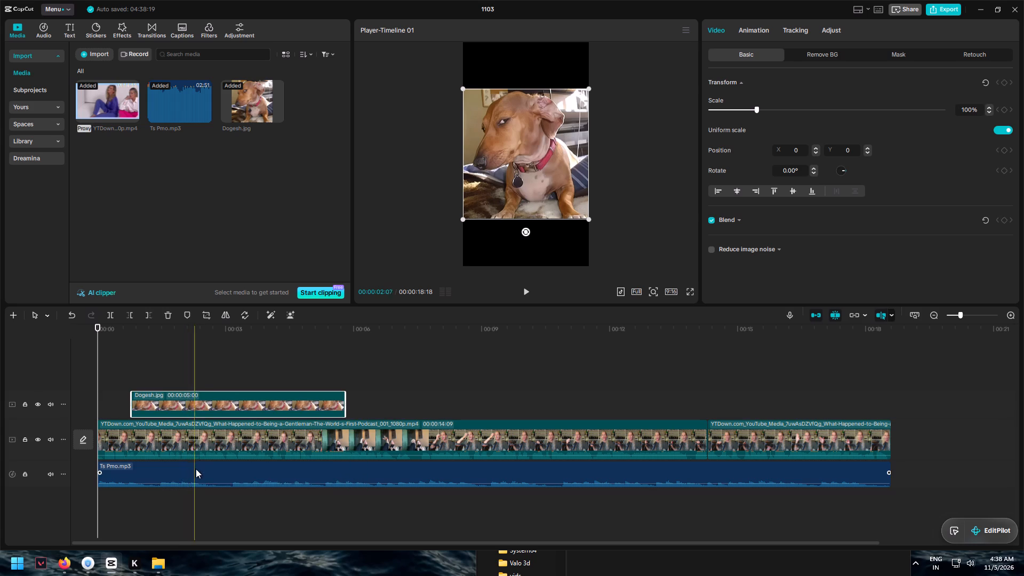
left_click_drag(189, 471, 189, 504)
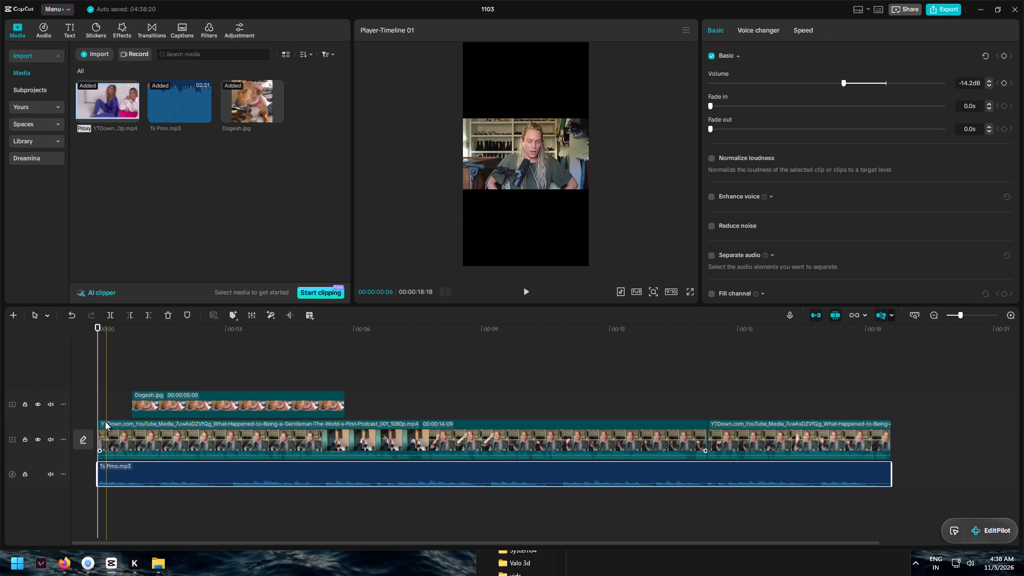
Combine the two podcast video segments on the main track into one compound clip.
left_click_drag(94, 422, 335, 441)
left_click_drag(911, 430, 651, 437)
right_click(658, 436)
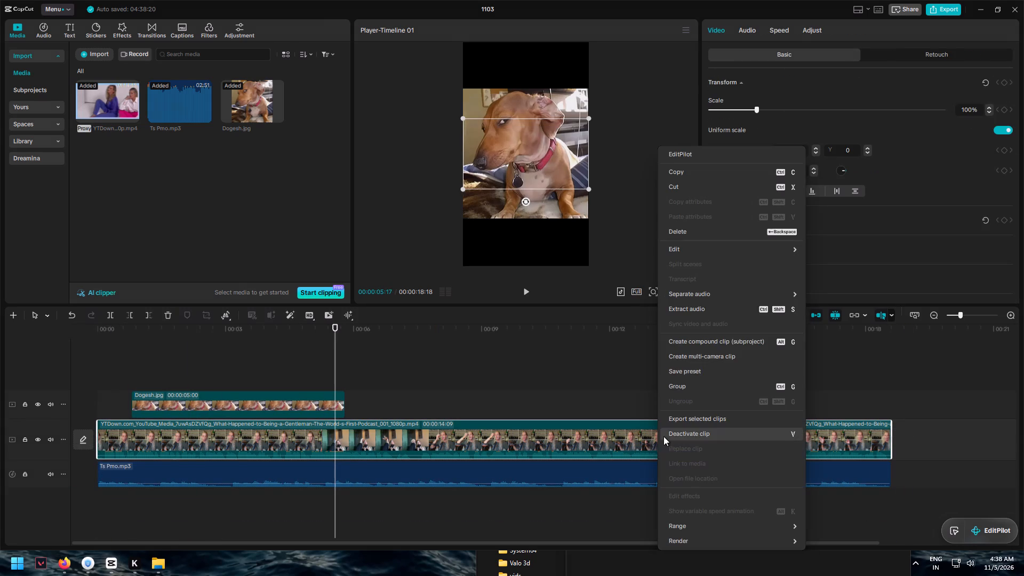
left_click(717, 346)
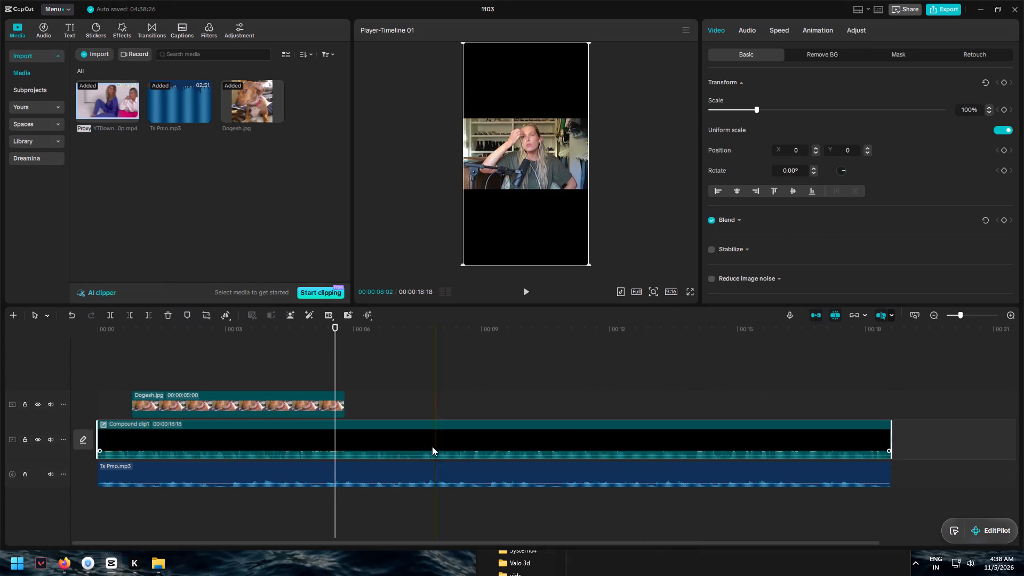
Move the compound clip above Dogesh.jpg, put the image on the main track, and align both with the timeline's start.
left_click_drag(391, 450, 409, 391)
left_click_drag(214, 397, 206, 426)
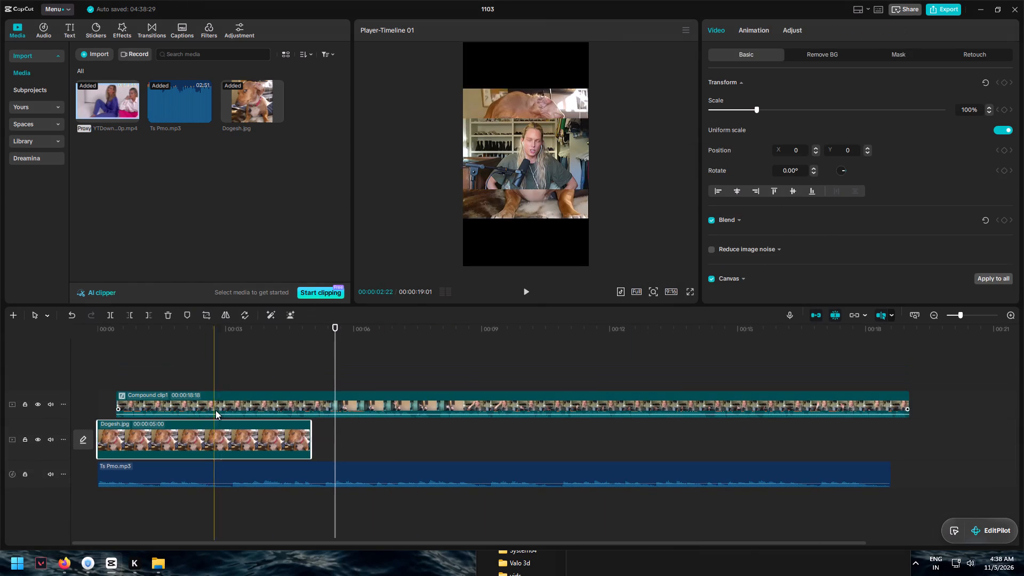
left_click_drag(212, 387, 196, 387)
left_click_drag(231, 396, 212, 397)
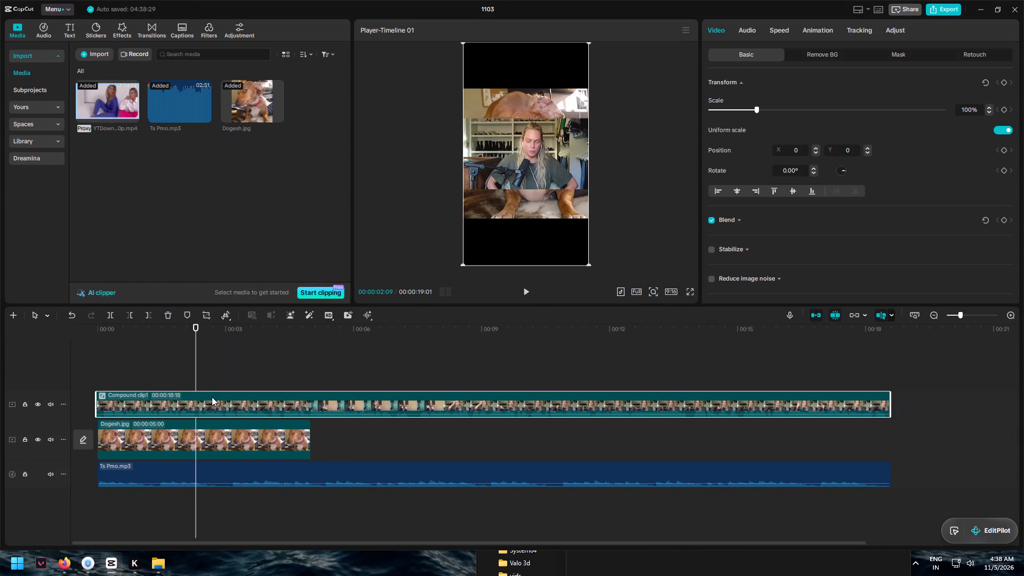
Shorten Dogesh.jpg to about 1 second by trimming its end.
left_click_drag(310, 434, 150, 431)
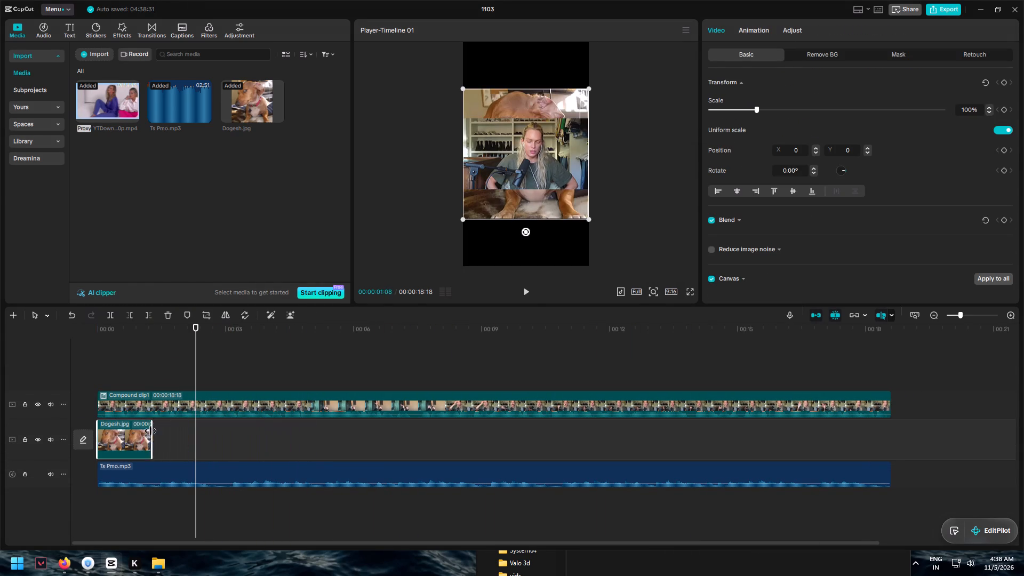
left_click_drag(150, 431, 143, 431)
Turn off the main track magnet and shift Dogesh.jpg to start at about 1.7 seconds.
left_click_drag(128, 431, 176, 431)
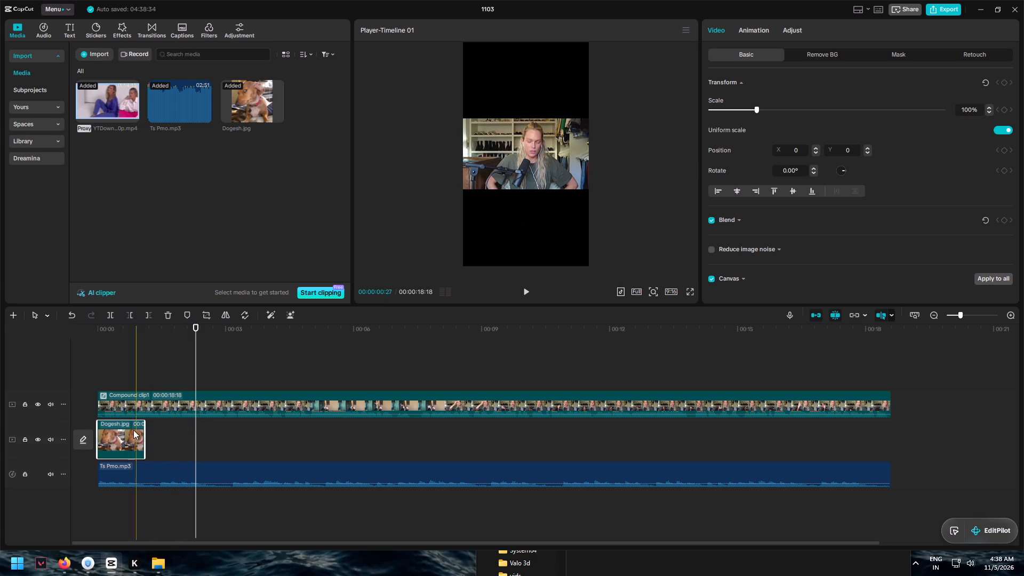
left_click_drag(132, 430, 190, 434)
left_click(818, 317)
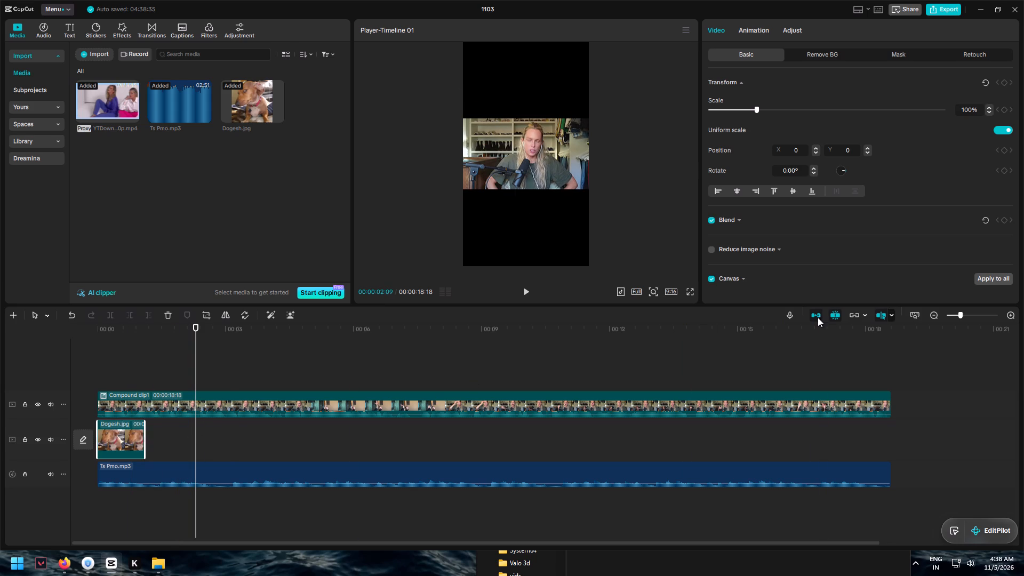
left_click_drag(118, 441, 191, 443)
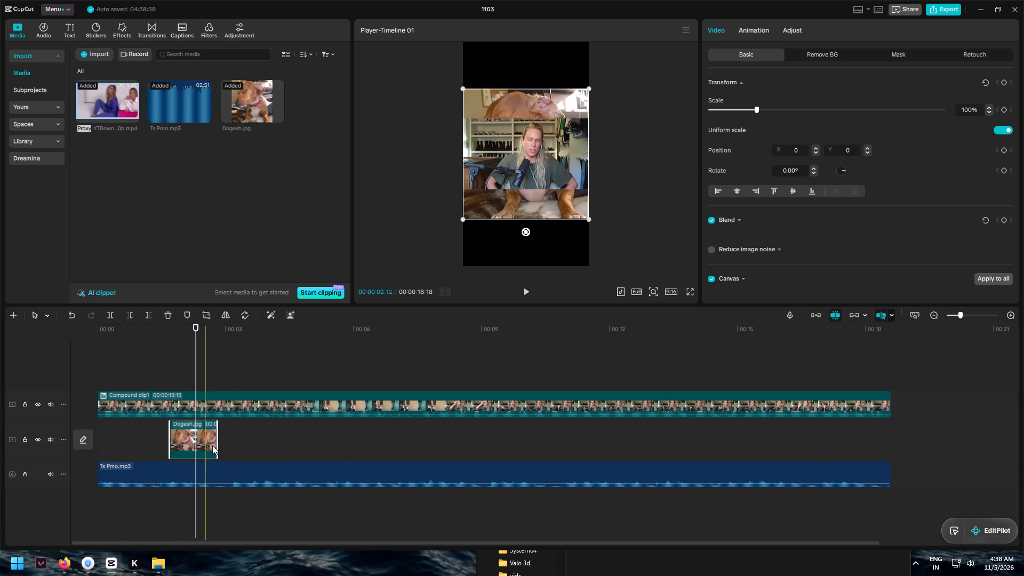
Swap the tracks so Dogesh.jpg sits above the compound clip, starting at about 1.5 seconds.
left_click_drag(201, 441, 193, 357)
left_click_drag(213, 403, 220, 456)
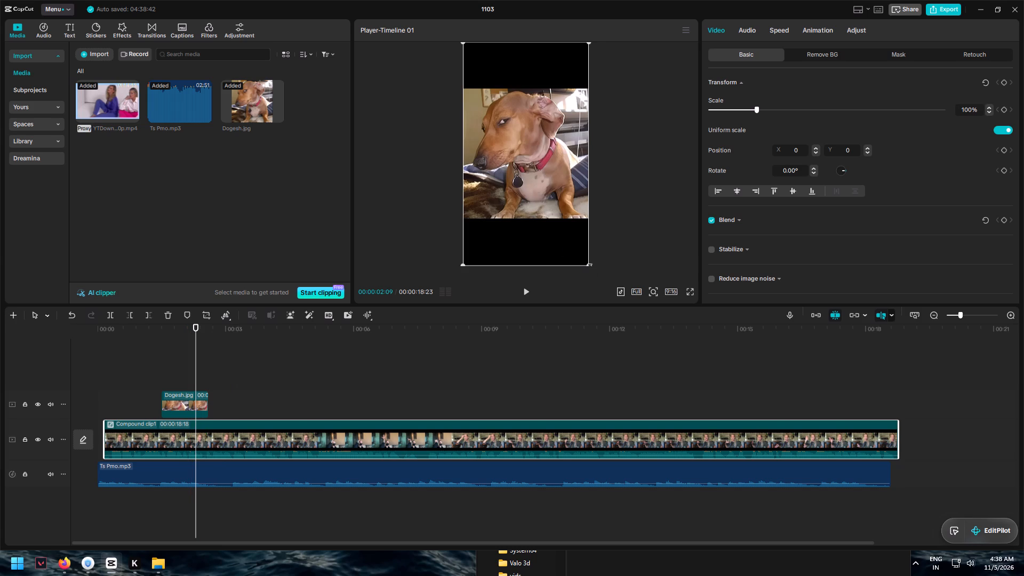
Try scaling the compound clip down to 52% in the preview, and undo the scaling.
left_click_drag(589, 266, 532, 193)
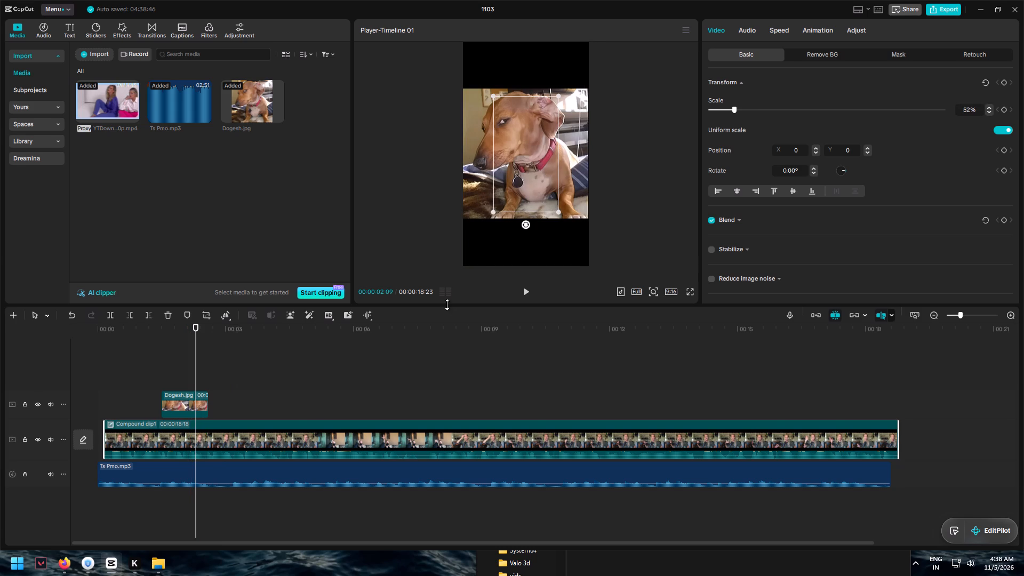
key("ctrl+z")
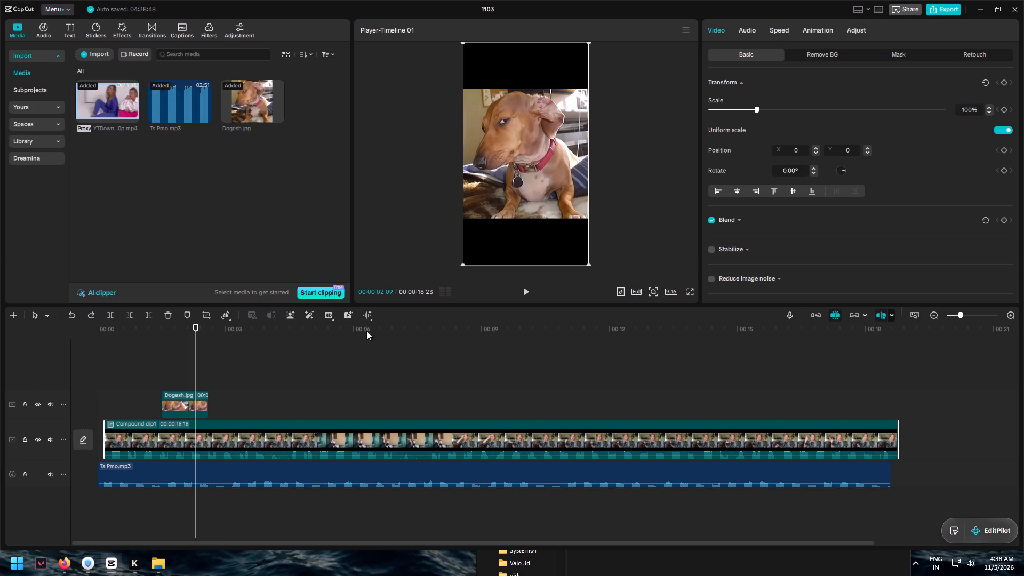
Scale Dogesh.jpg down to 79% in the preview and place it over the speaker at X 0, Y -133.
left_click(182, 397)
left_click_drag(588, 218, 531, 168)
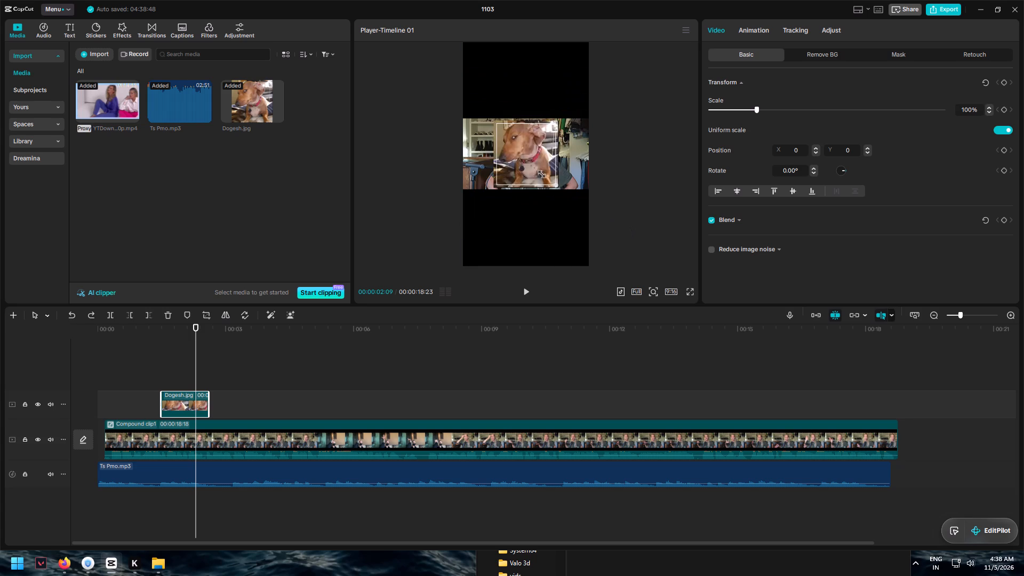
left_click_drag(531, 168, 567, 200)
left_click_drag(539, 174, 547, 204)
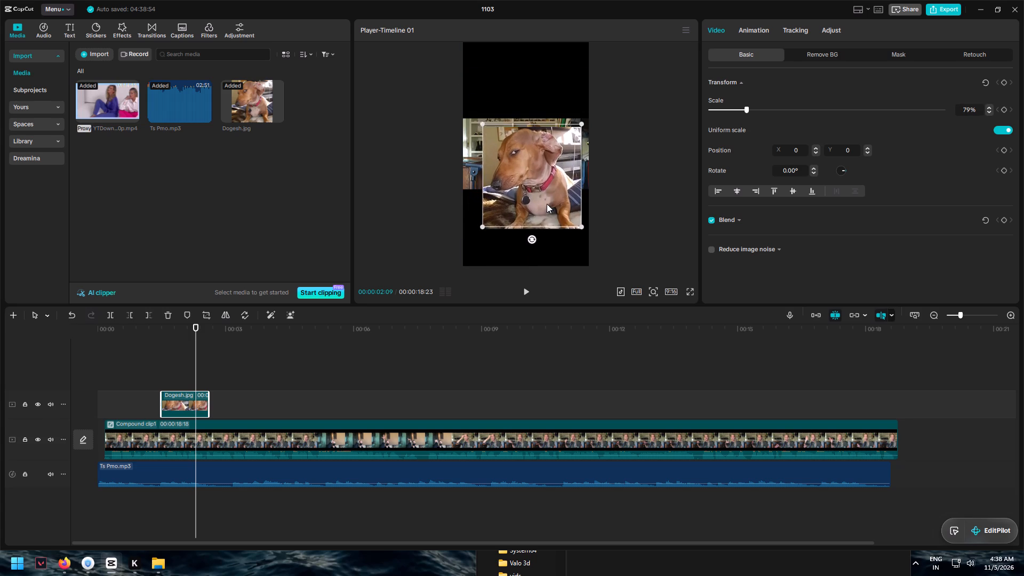
left_click_drag(547, 204, 541, 182)
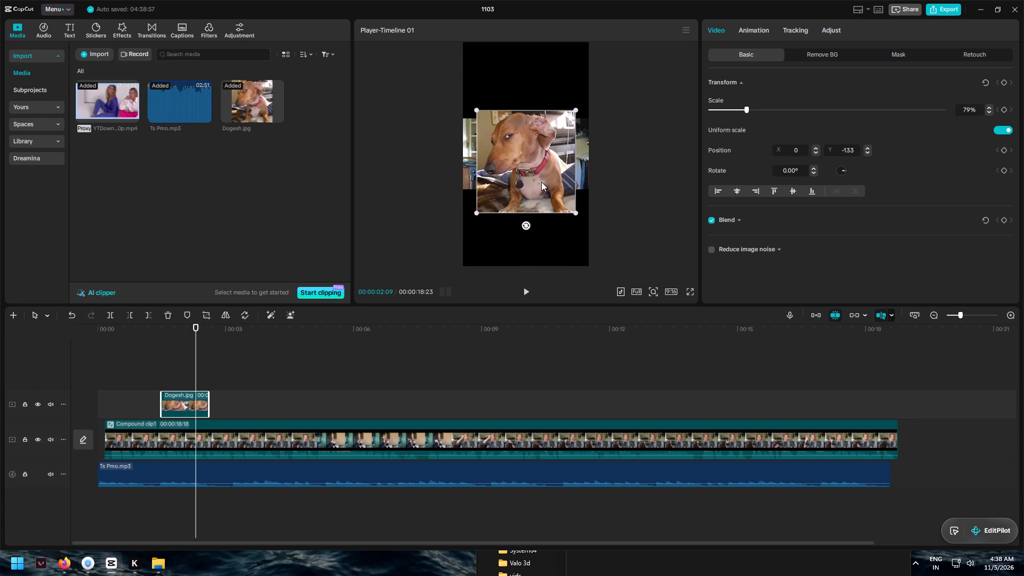
Look through the video, background removal, animation, tracking and colour adjustment settings of Dogesh.jpg for an opacity control.
scroll(741, 136, "down", 4)
left_click(758, 28)
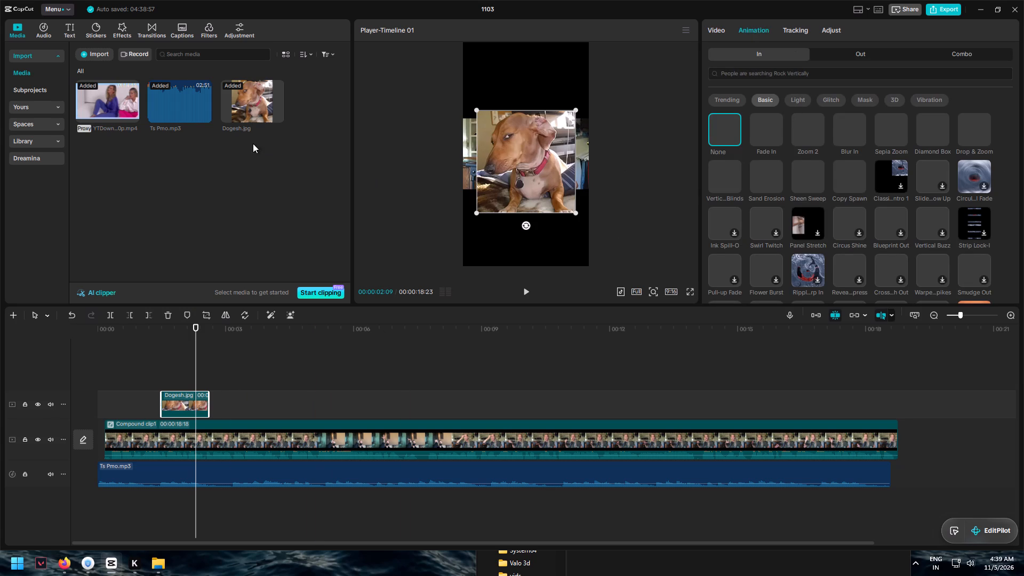
left_click(243, 38)
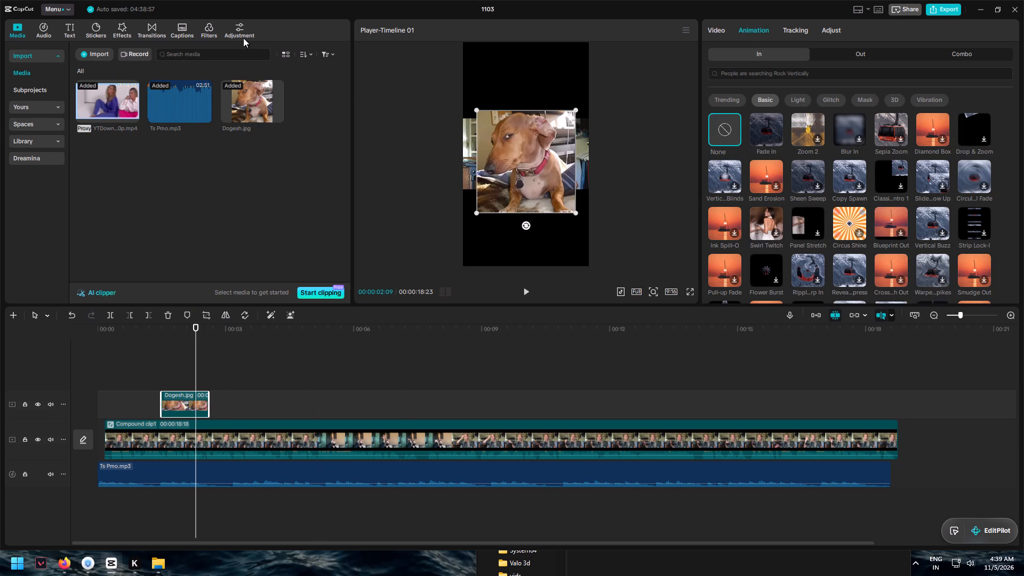
left_click(12, 31)
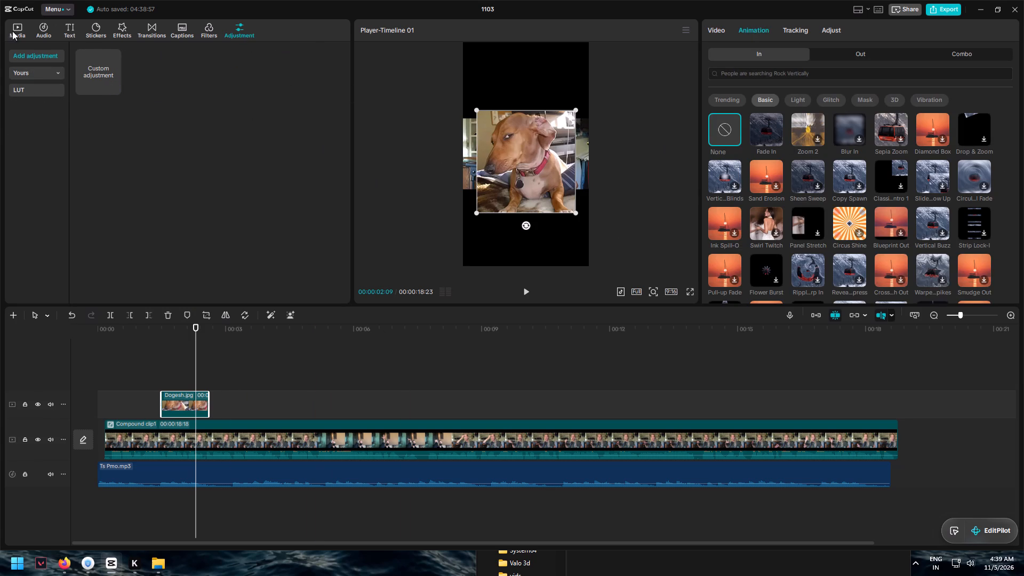
left_click(719, 29)
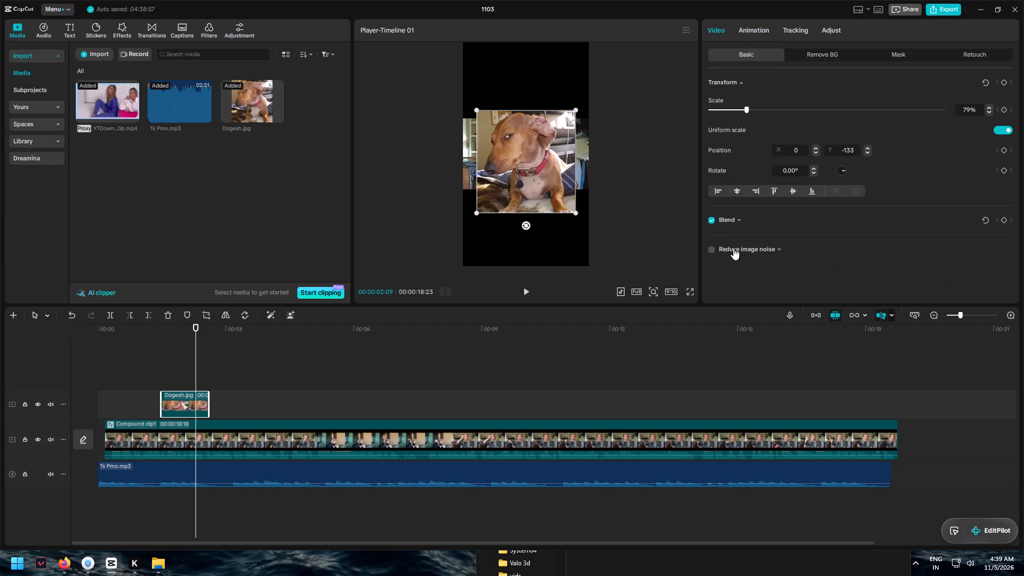
scroll(739, 234, "down", 1)
left_click(825, 56)
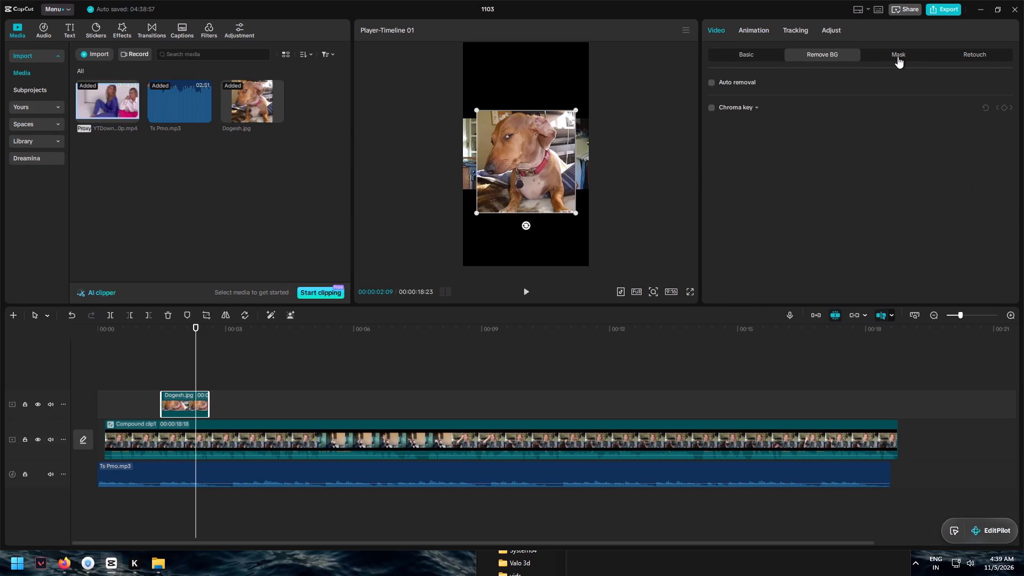
left_click(756, 33)
scroll(775, 181, "down", 3)
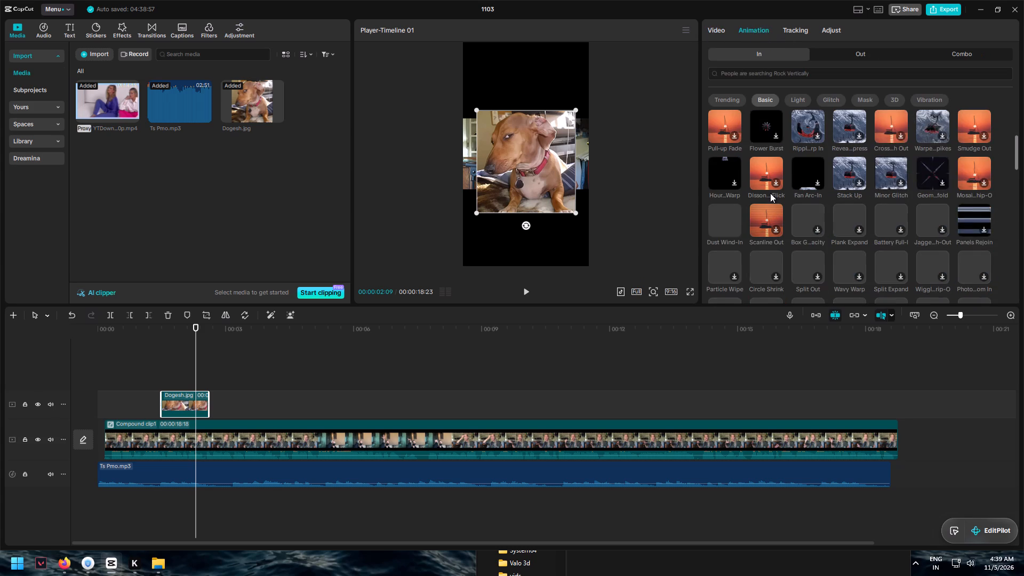
scroll(772, 202, "up", 6)
left_click(791, 29)
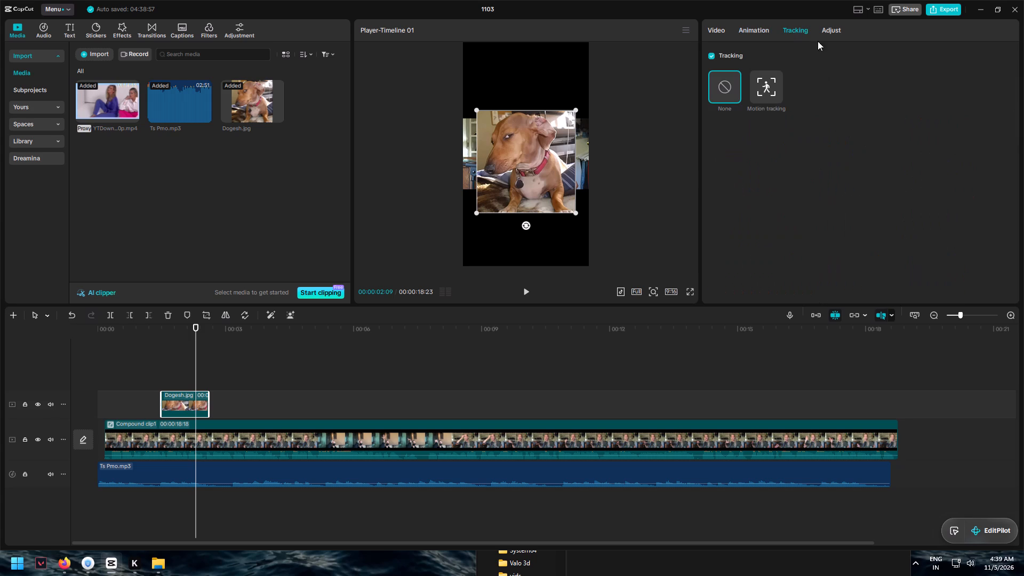
left_click(820, 25)
left_click(834, 32)
scroll(752, 189, "down", 4)
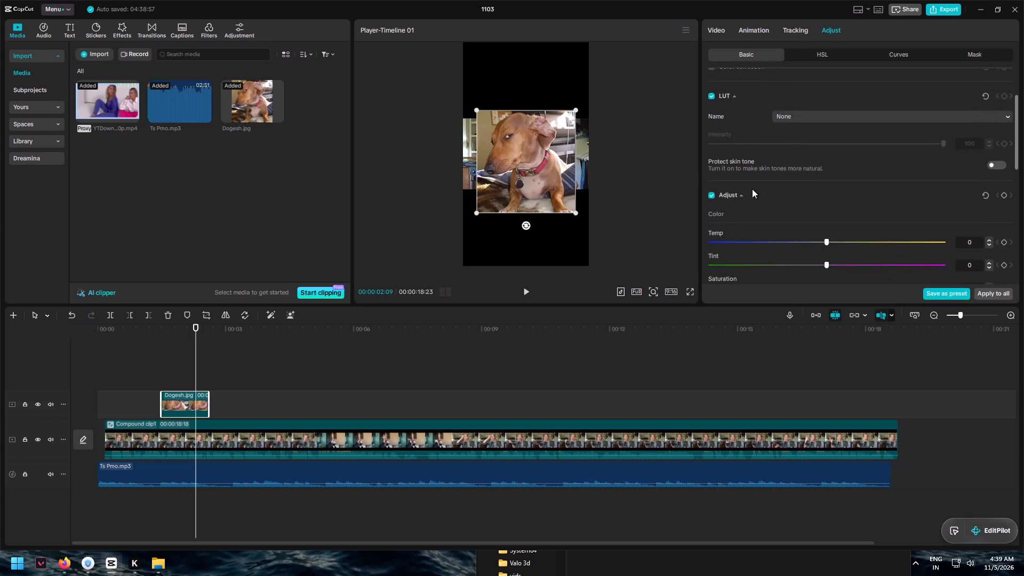
scroll(752, 189, "down", 20)
scroll(752, 189, "down", 14)
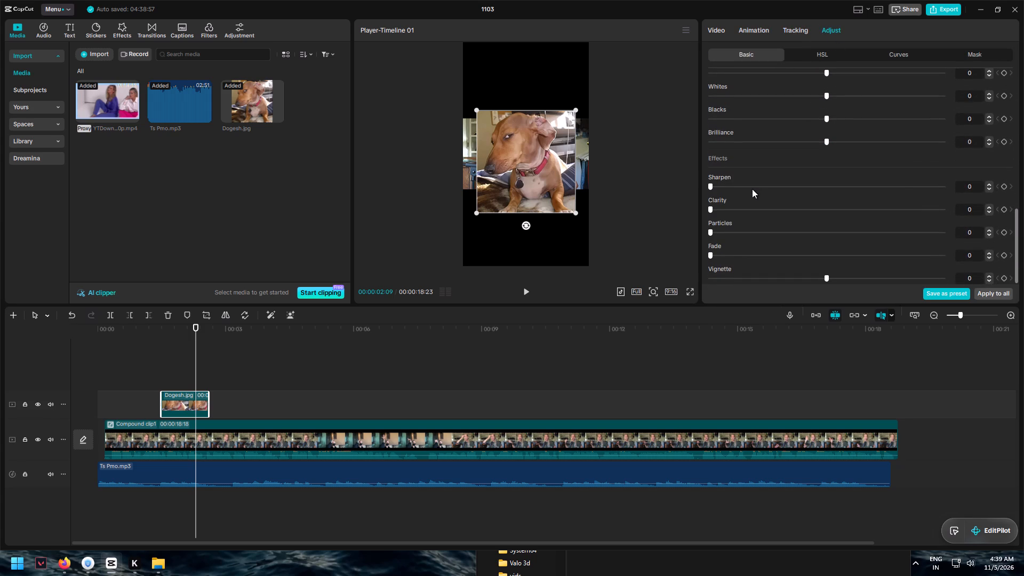
scroll(752, 189, "down", 7)
scroll(775, 261, "up", 1)
scroll(775, 261, "down", 12)
scroll(775, 261, "up", 20)
scroll(775, 261, "up", 11)
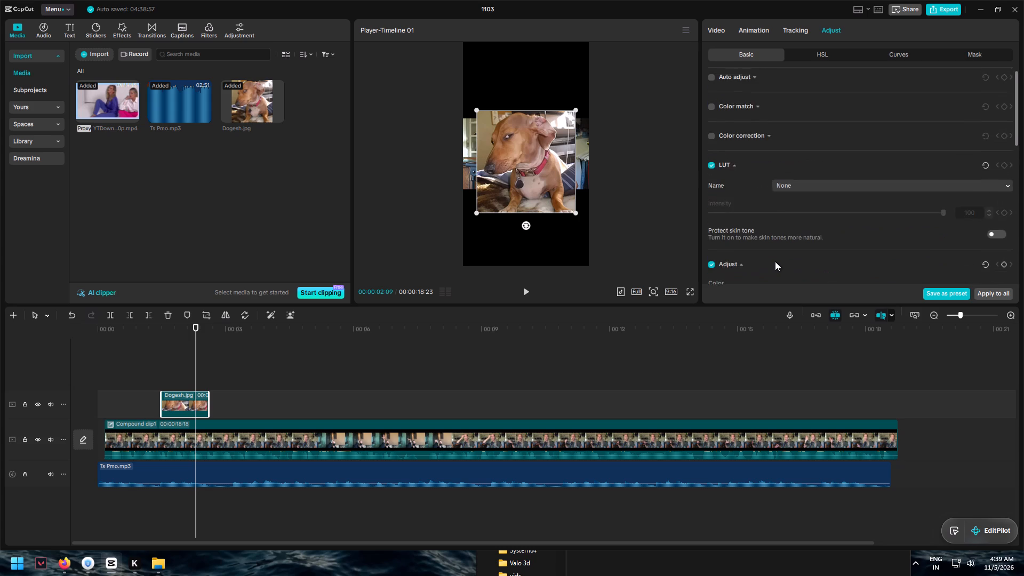
scroll(775, 261, "up", 11)
left_click(724, 30)
left_click(755, 53)
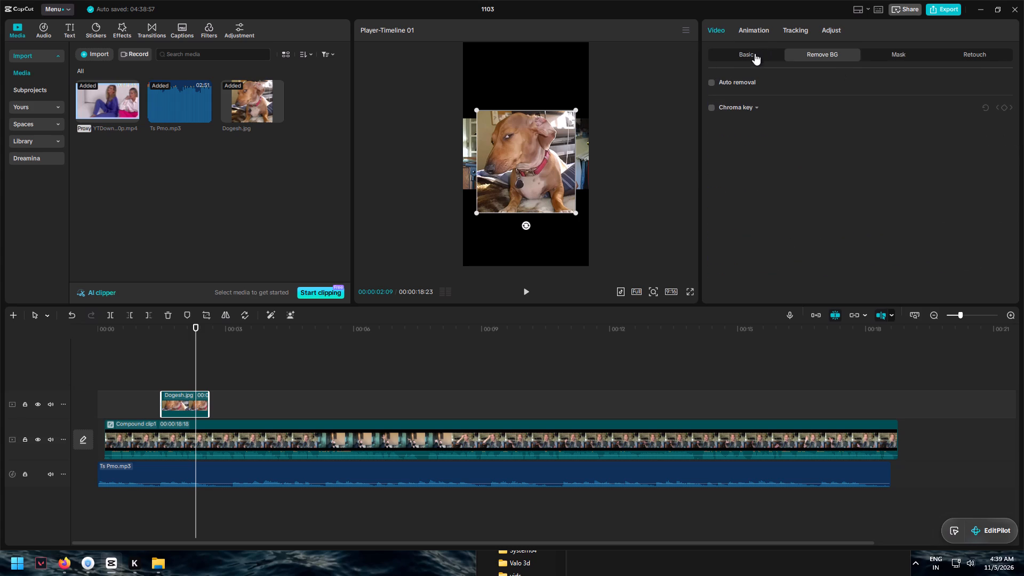
scroll(737, 182, "down", 4)
double_click(757, 252)
scroll(764, 246, "down", 5)
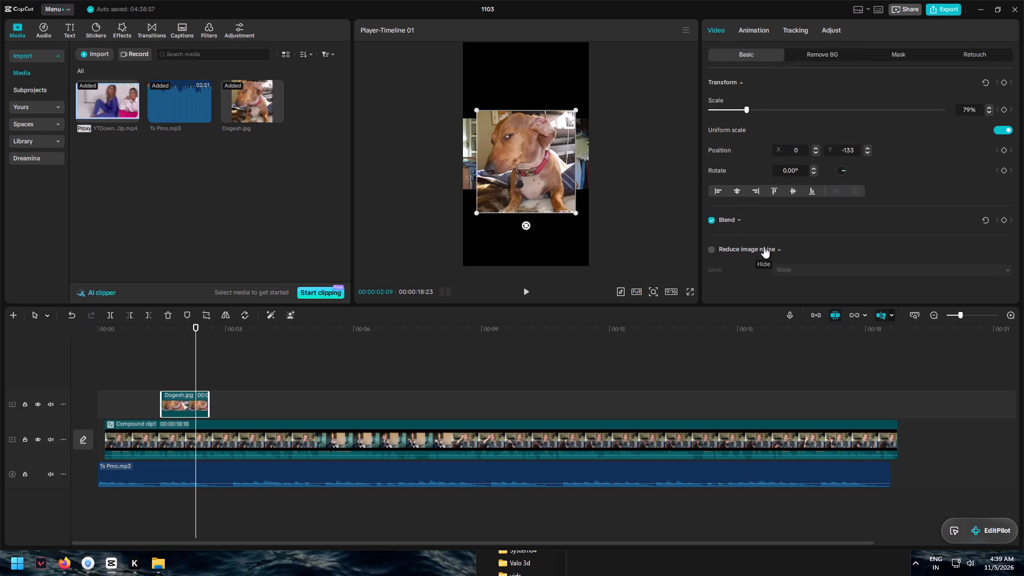
scroll(764, 246, "down", 8)
scroll(859, 209, "up", 6)
scroll(859, 209, "down", 4)
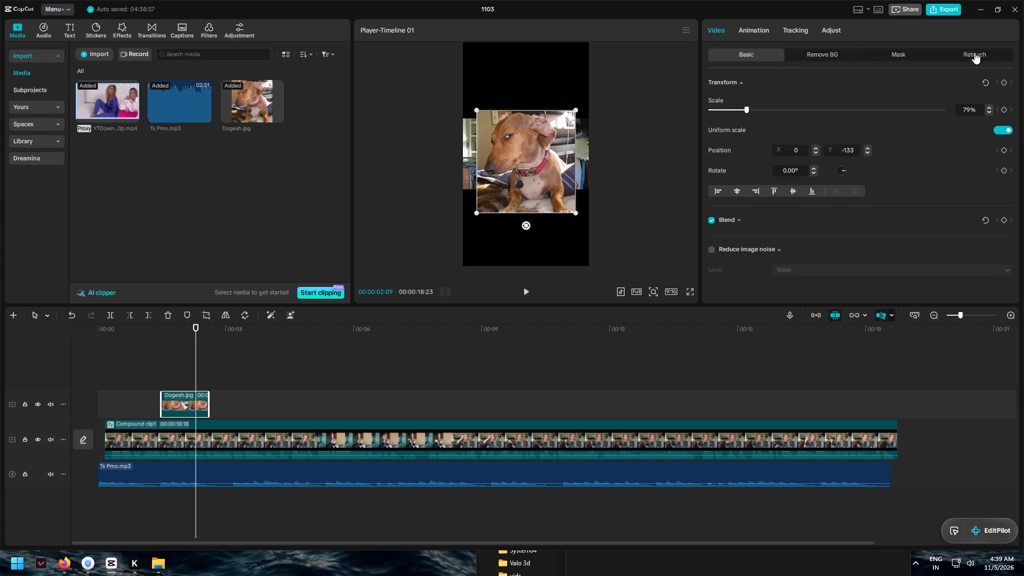
left_click(974, 52)
left_click(913, 54)
left_click(813, 57)
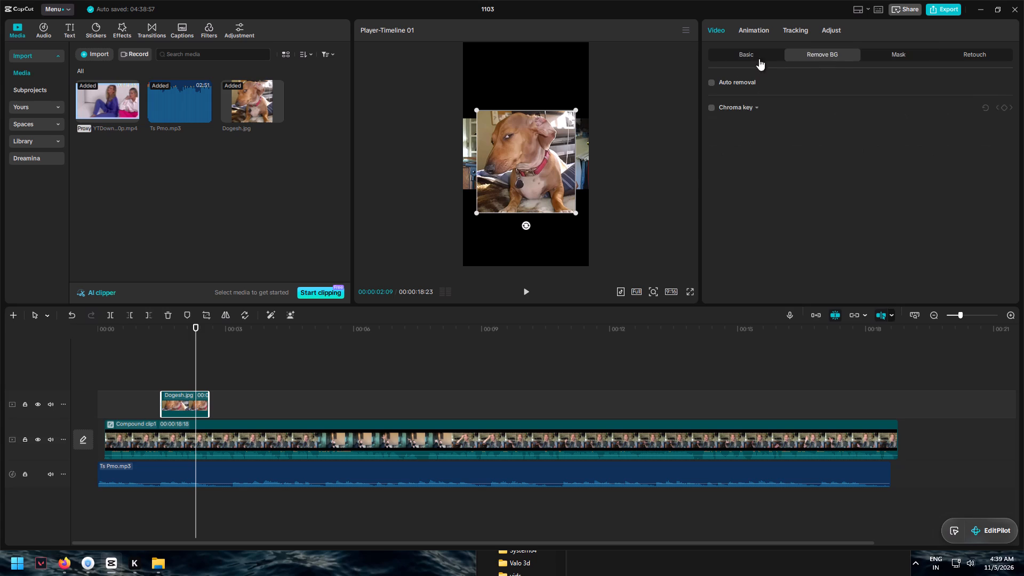
left_click(747, 59)
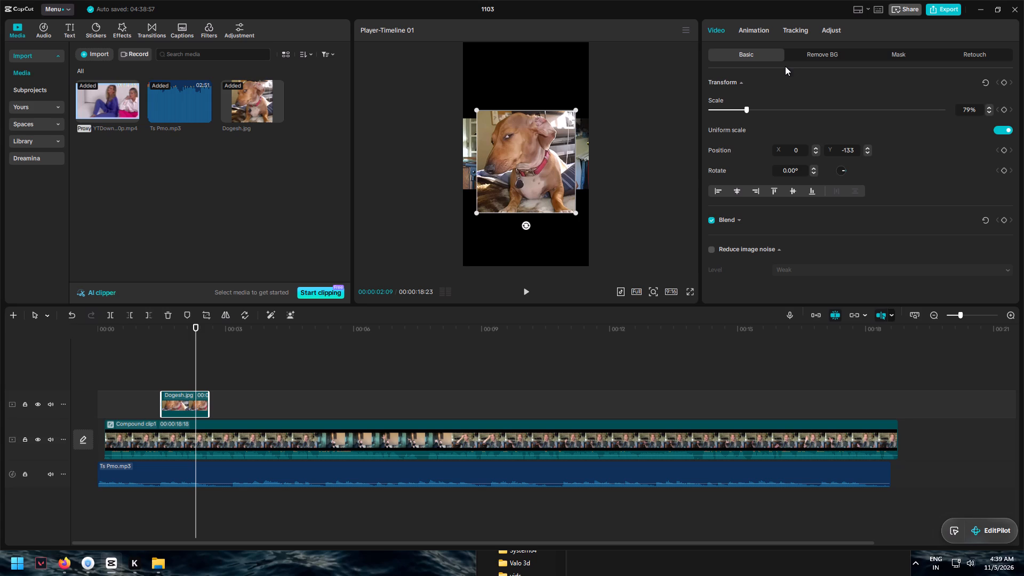
scroll(741, 142, "up", 5)
Set the blend opacity of Dogesh.jpg to 33% and add an opacity keyframe at its start, 00:00:01:15.
left_click(740, 221)
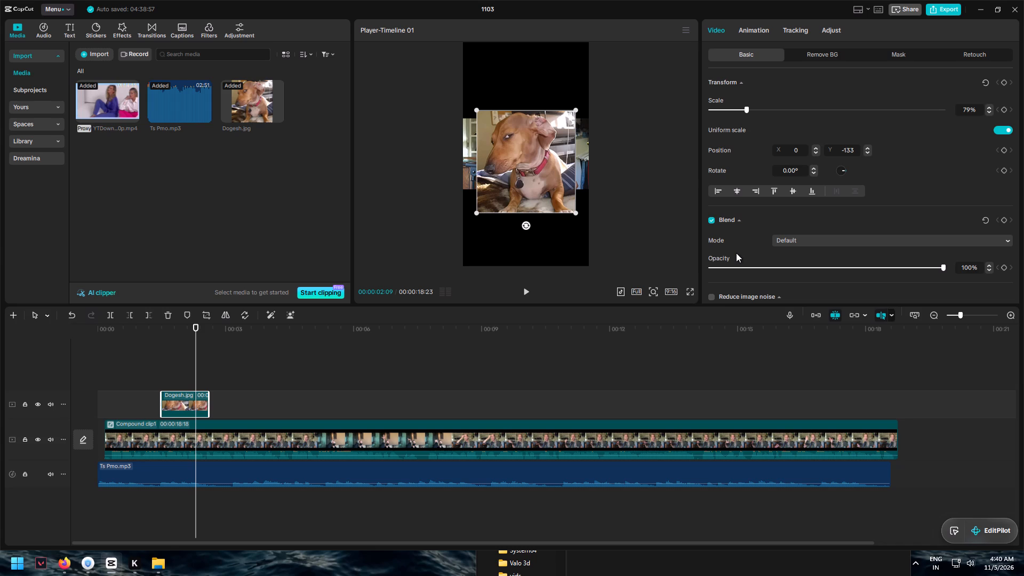
left_click_drag(194, 333, 157, 338)
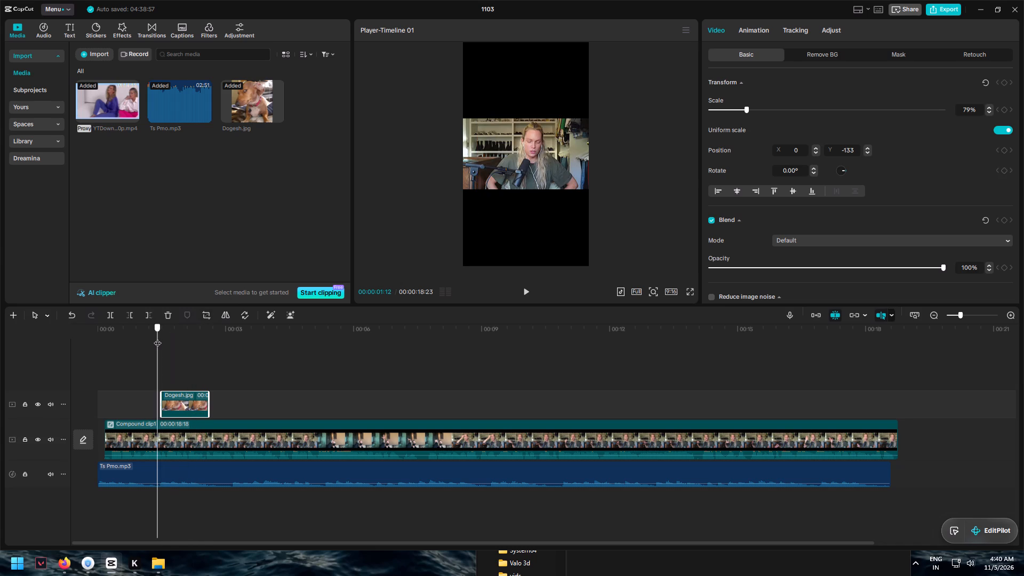
left_click_drag(157, 338, 163, 338)
left_click(163, 338)
left_click_drag(941, 267, 905, 271)
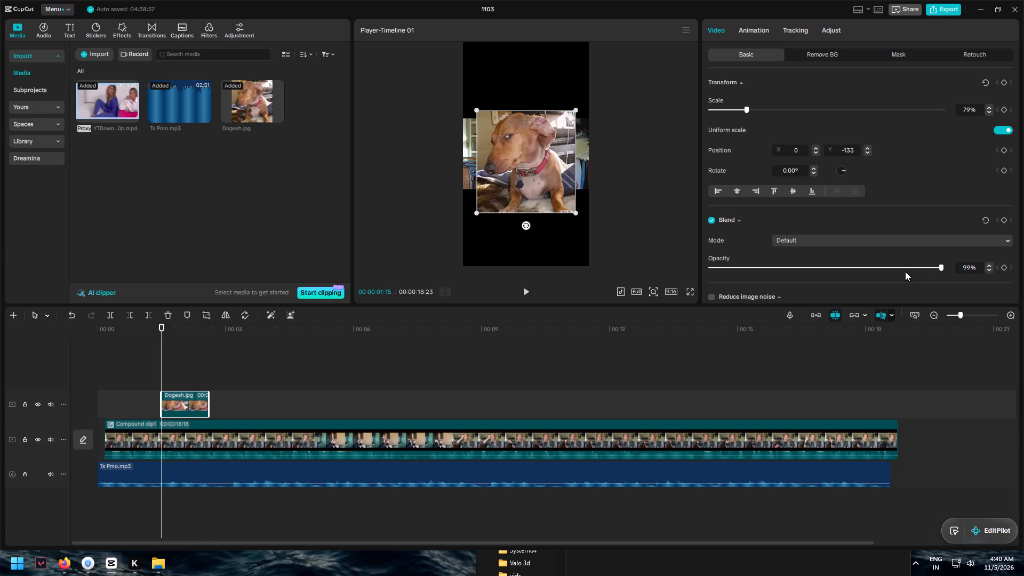
left_click_drag(905, 271, 915, 276)
left_click_drag(915, 276, 838, 276)
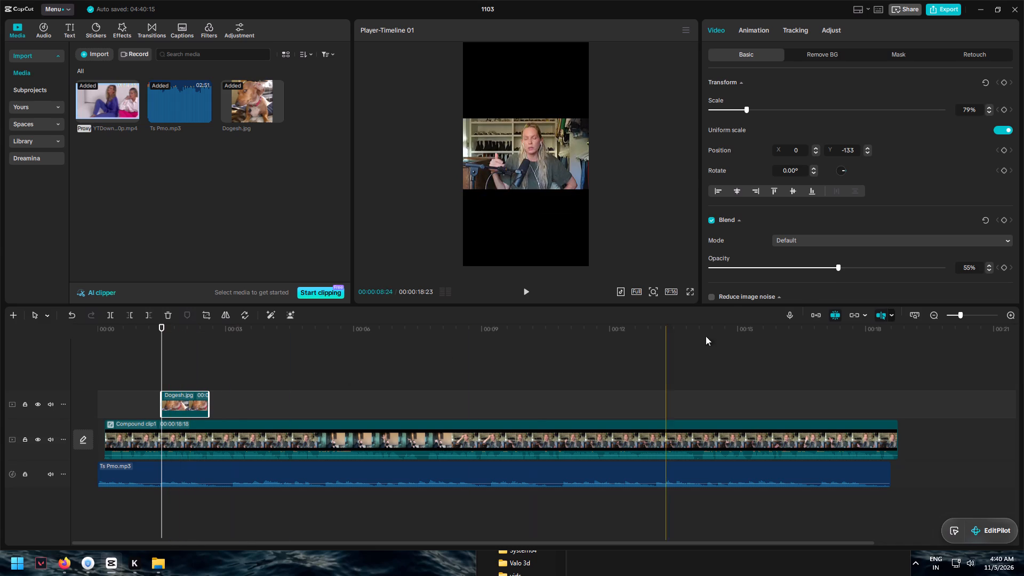
left_click_drag(839, 268, 822, 268)
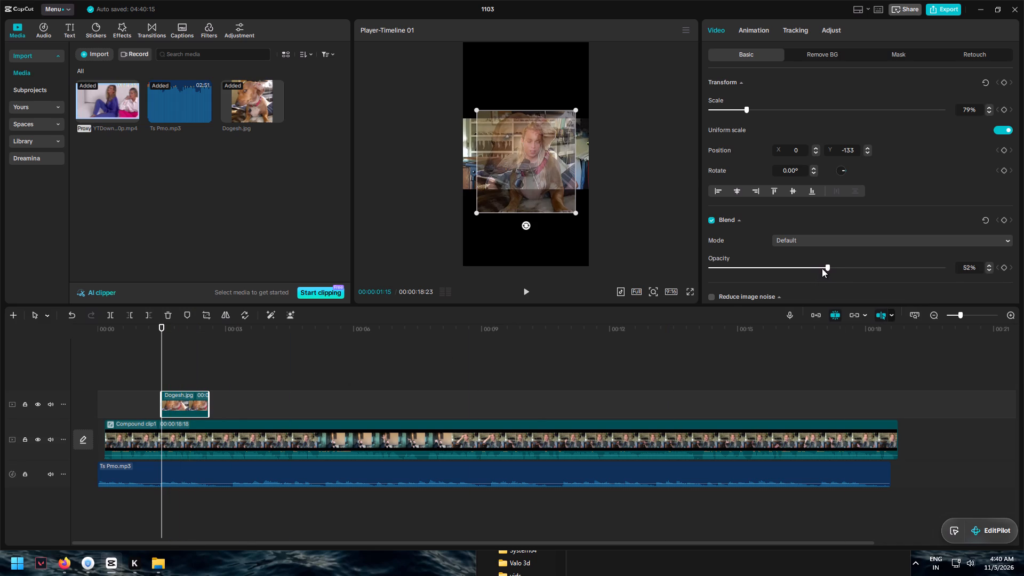
left_click_drag(822, 268, 885, 275)
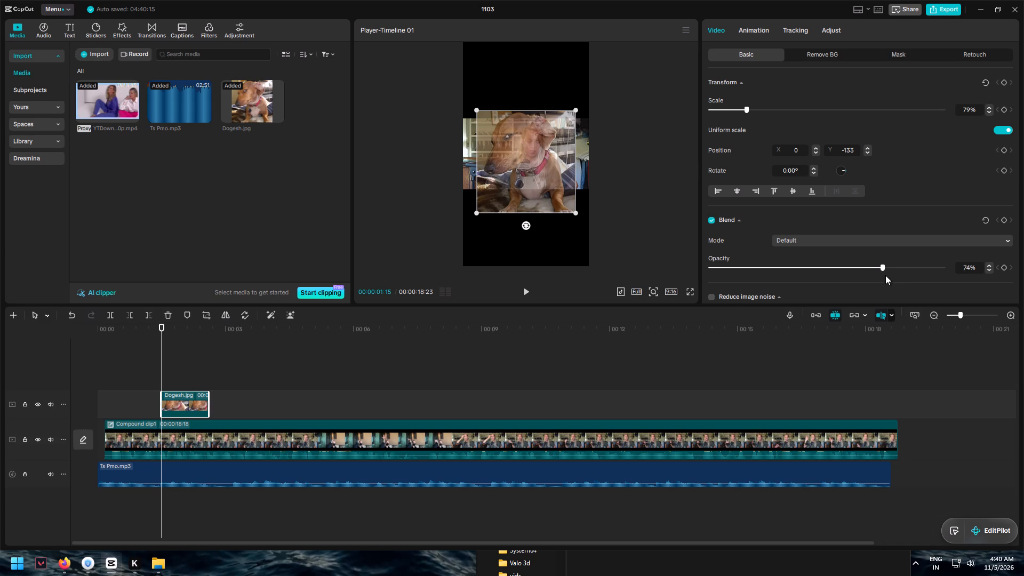
left_click_drag(885, 275, 898, 275)
left_click_drag(896, 266, 777, 269)
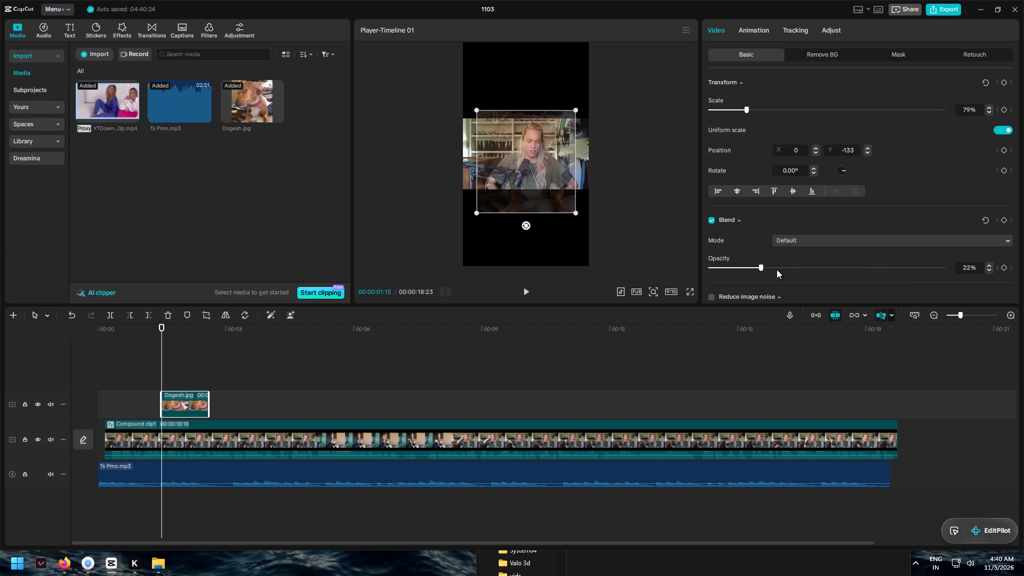
left_click_drag(777, 269, 786, 268)
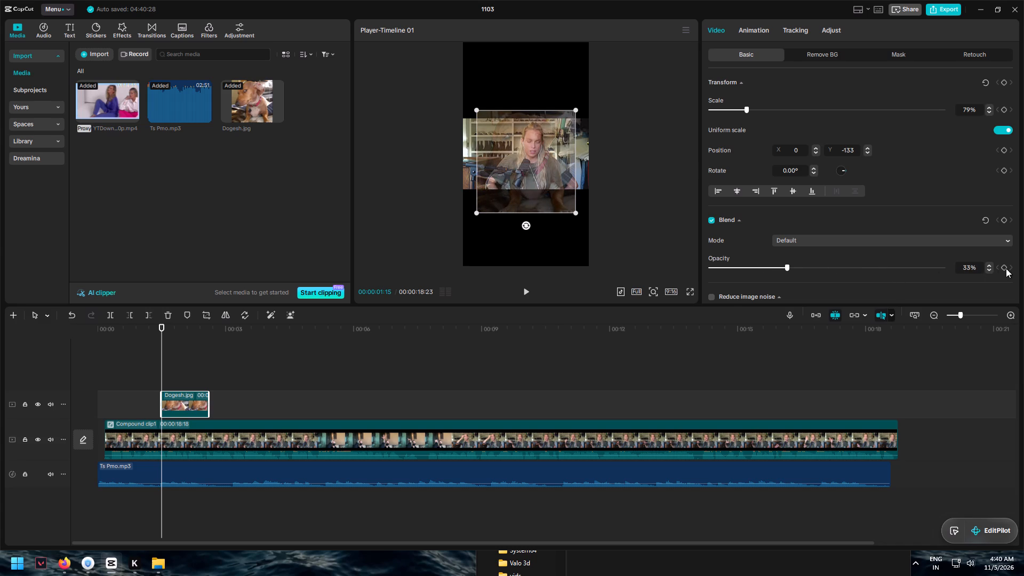
left_click(1003, 267)
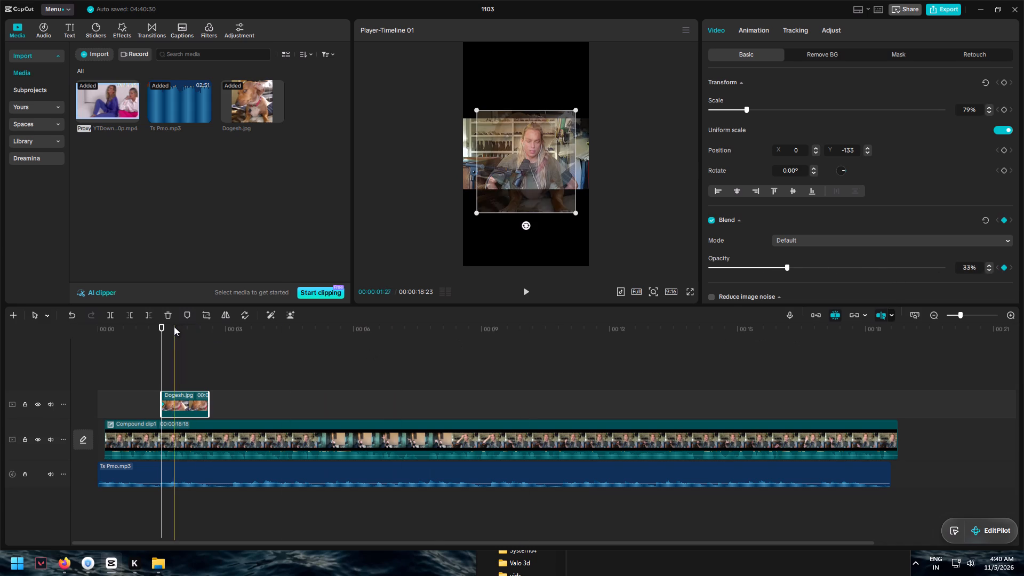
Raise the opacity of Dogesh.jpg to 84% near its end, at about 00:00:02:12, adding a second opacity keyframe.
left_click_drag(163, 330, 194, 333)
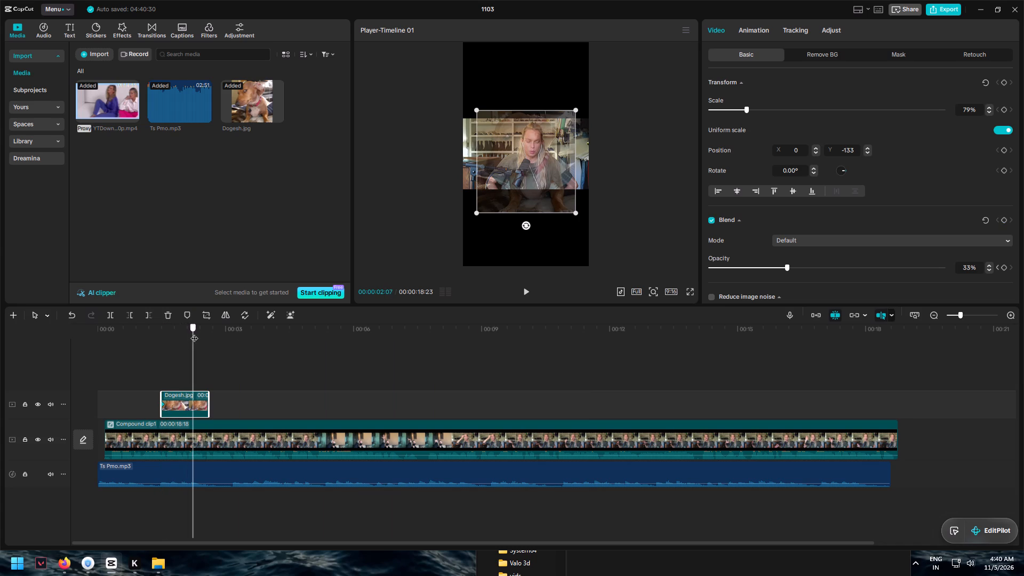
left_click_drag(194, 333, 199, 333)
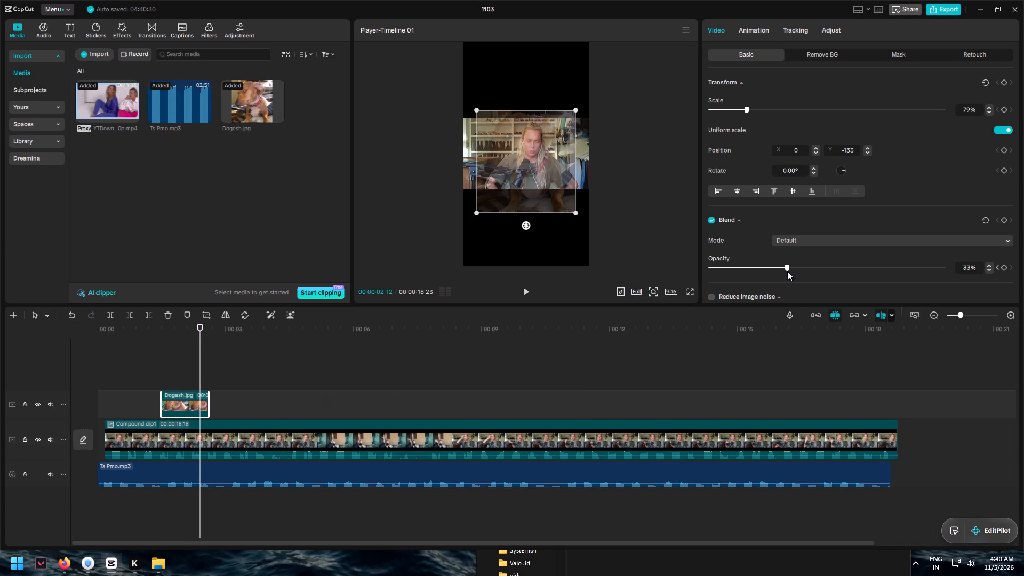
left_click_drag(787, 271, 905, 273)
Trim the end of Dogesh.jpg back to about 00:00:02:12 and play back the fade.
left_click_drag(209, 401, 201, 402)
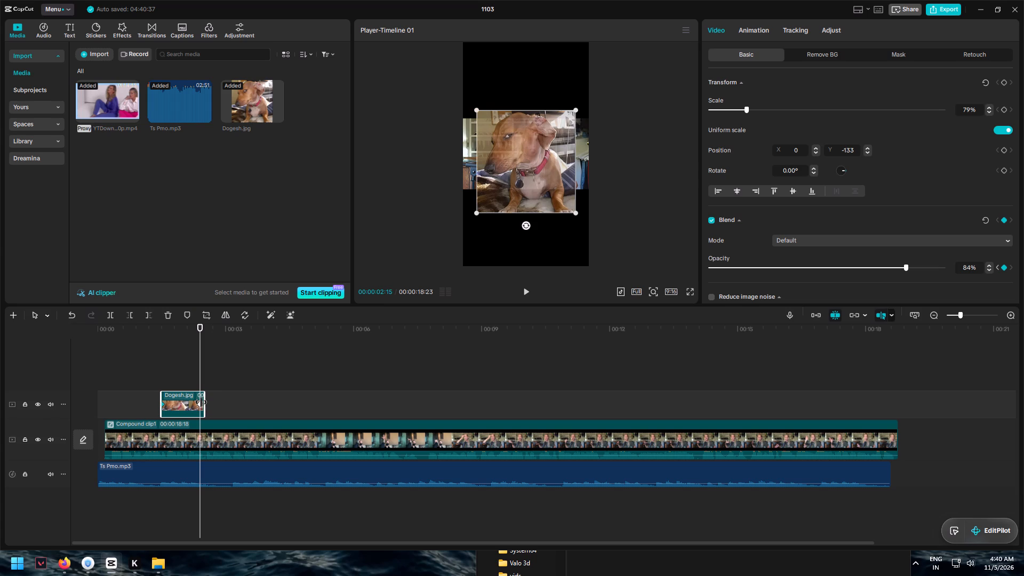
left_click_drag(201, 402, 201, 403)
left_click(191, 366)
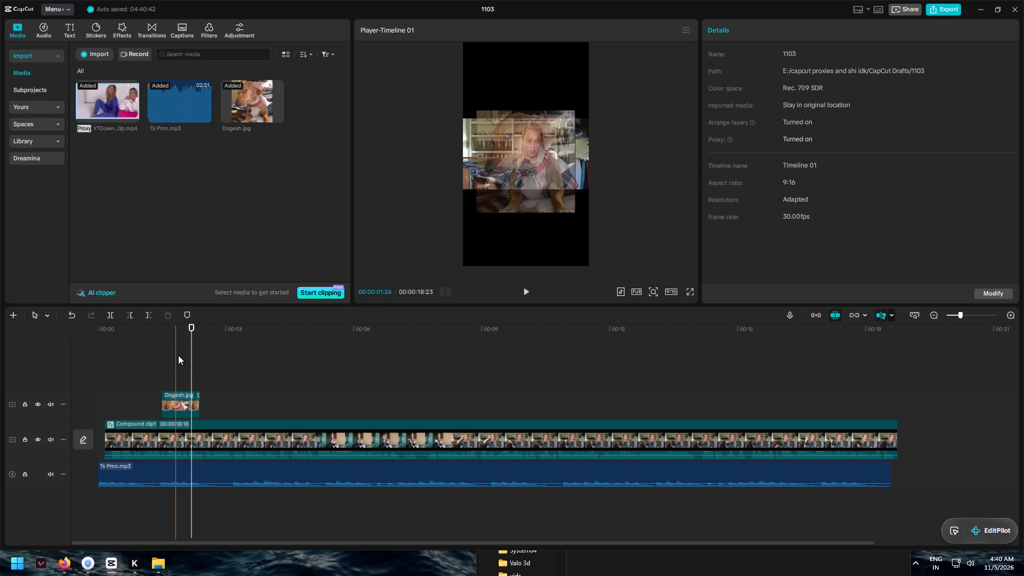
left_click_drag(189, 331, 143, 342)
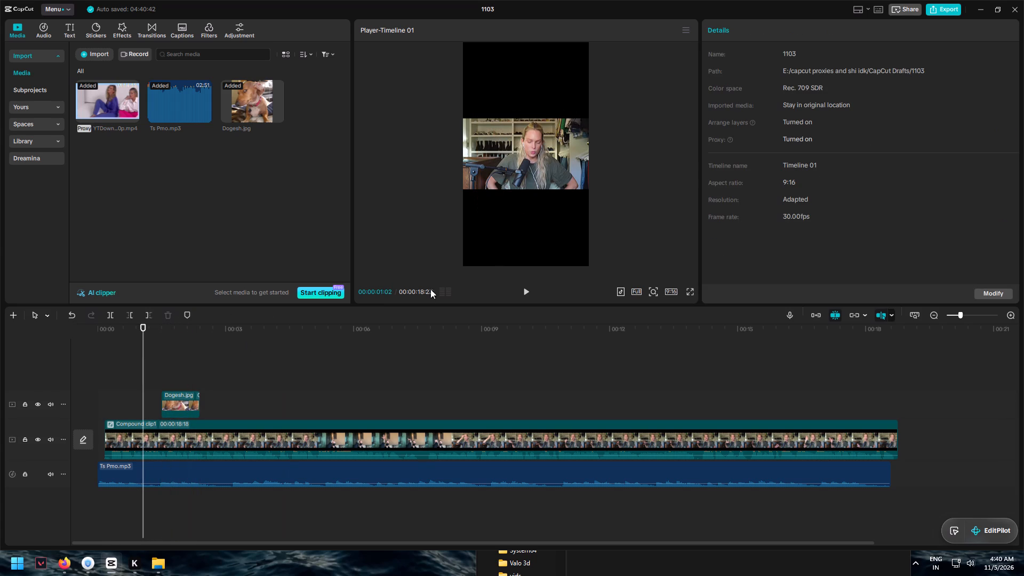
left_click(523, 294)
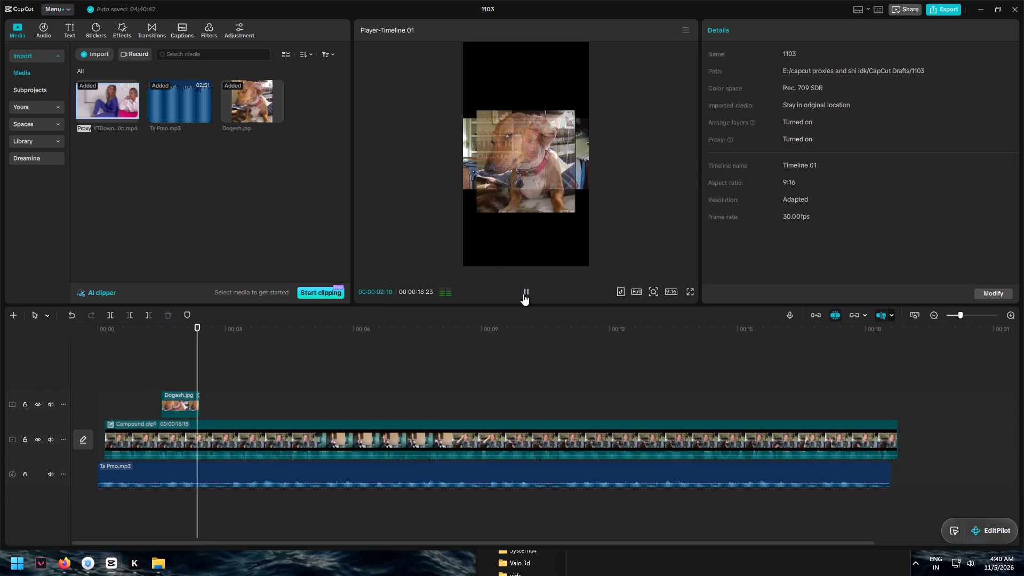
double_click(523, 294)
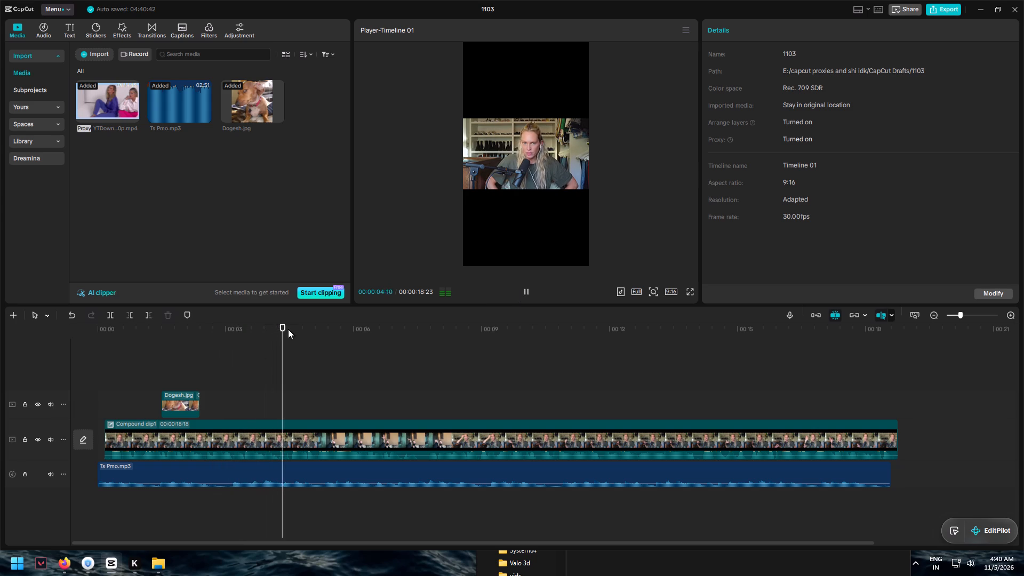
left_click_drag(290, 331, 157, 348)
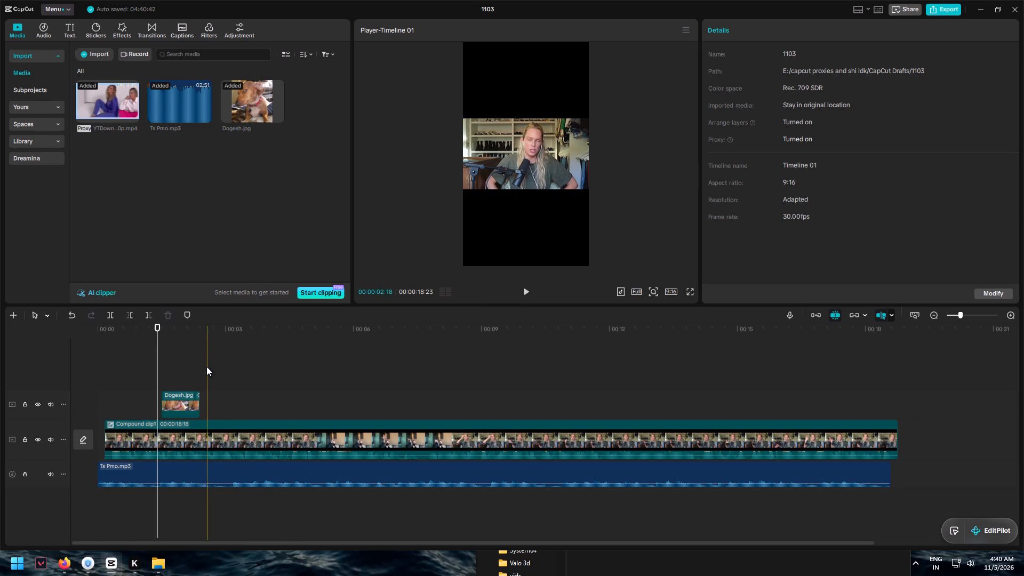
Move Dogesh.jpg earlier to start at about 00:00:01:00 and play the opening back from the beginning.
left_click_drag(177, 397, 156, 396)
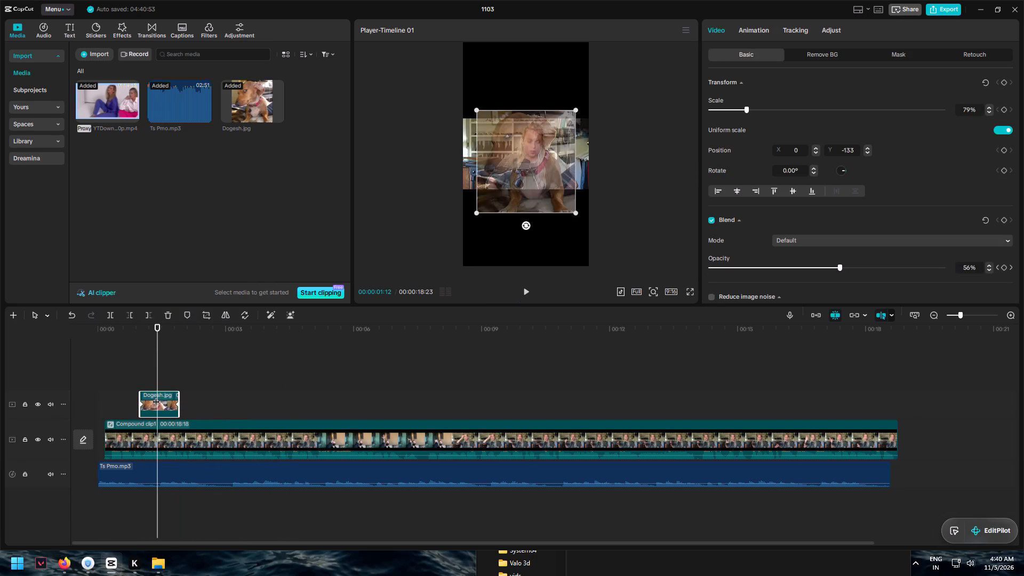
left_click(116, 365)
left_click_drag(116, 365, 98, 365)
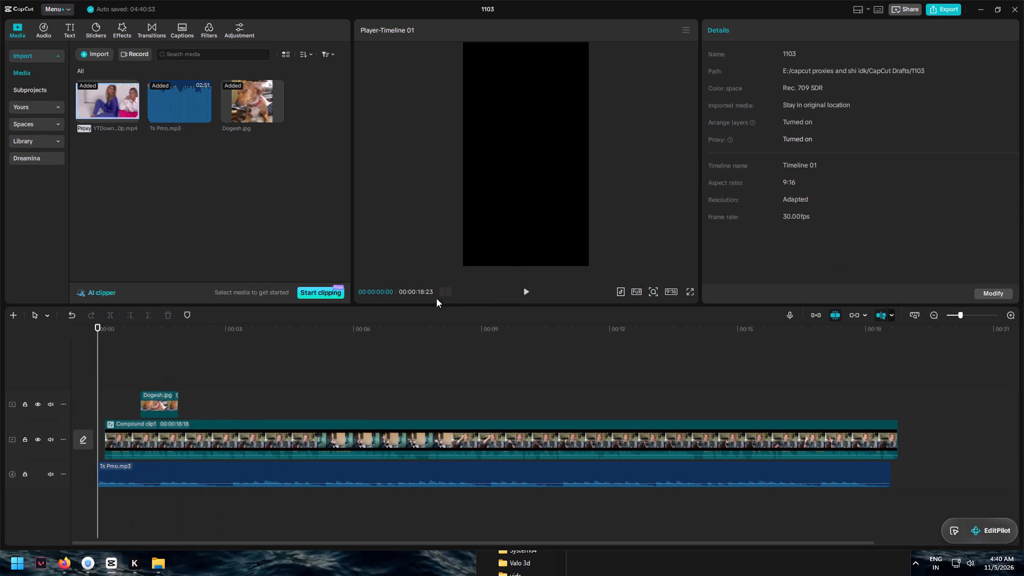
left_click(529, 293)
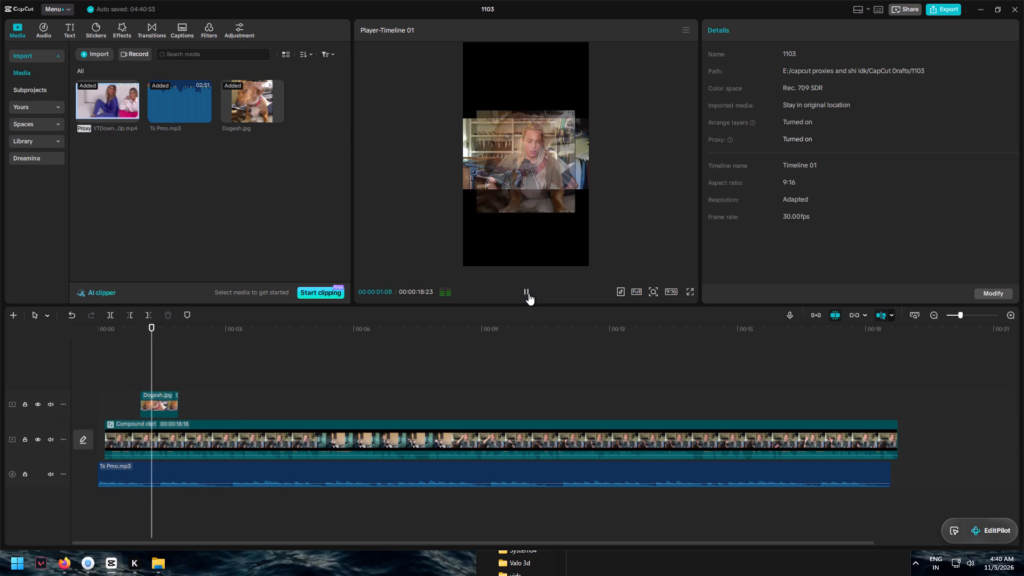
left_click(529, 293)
Move Dogesh.jpg to start at 00:00:01:25, shorten it to end at about 00:00:02:08, and play it back.
left_click_drag(162, 402, 197, 405)
left_click_drag(214, 396, 209, 396)
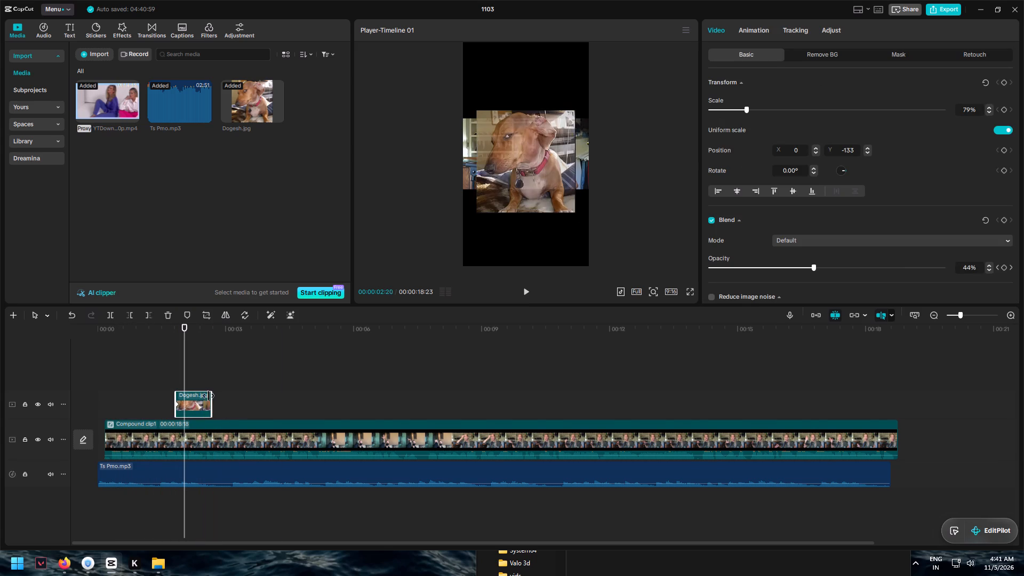
left_click_drag(209, 396, 193, 397)
left_click(164, 389)
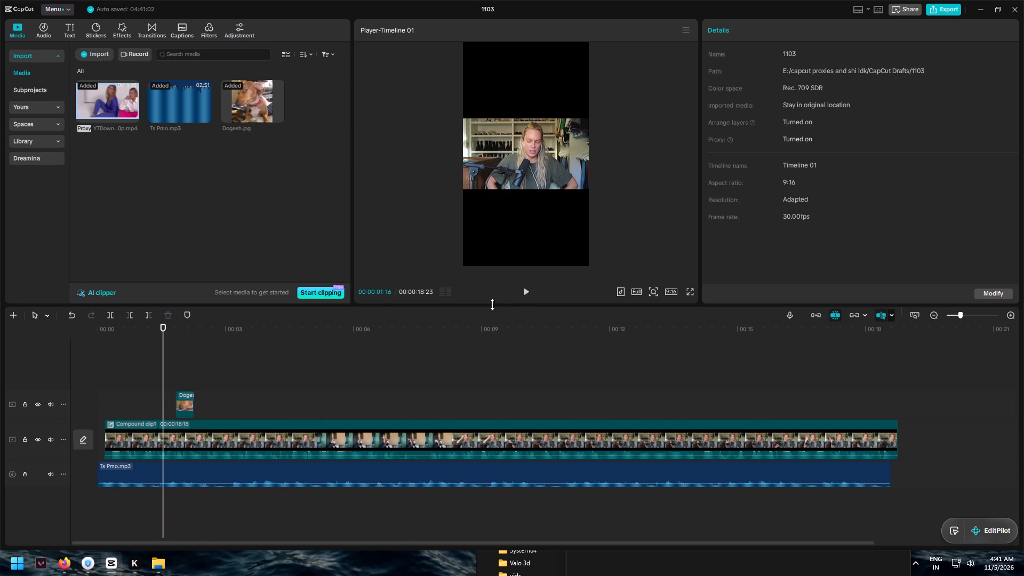
left_click(522, 295)
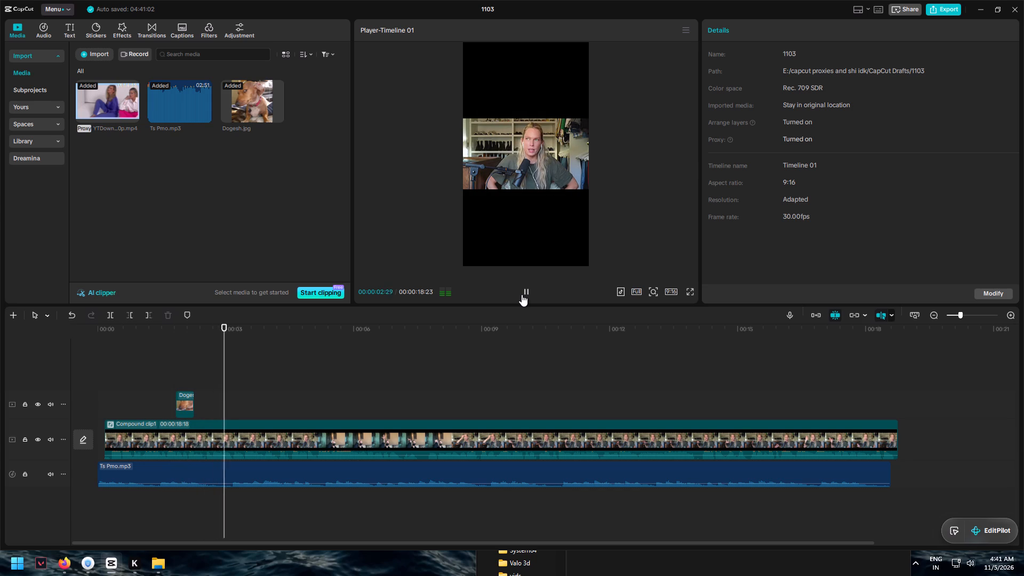
double_click(522, 294)
left_click(522, 294)
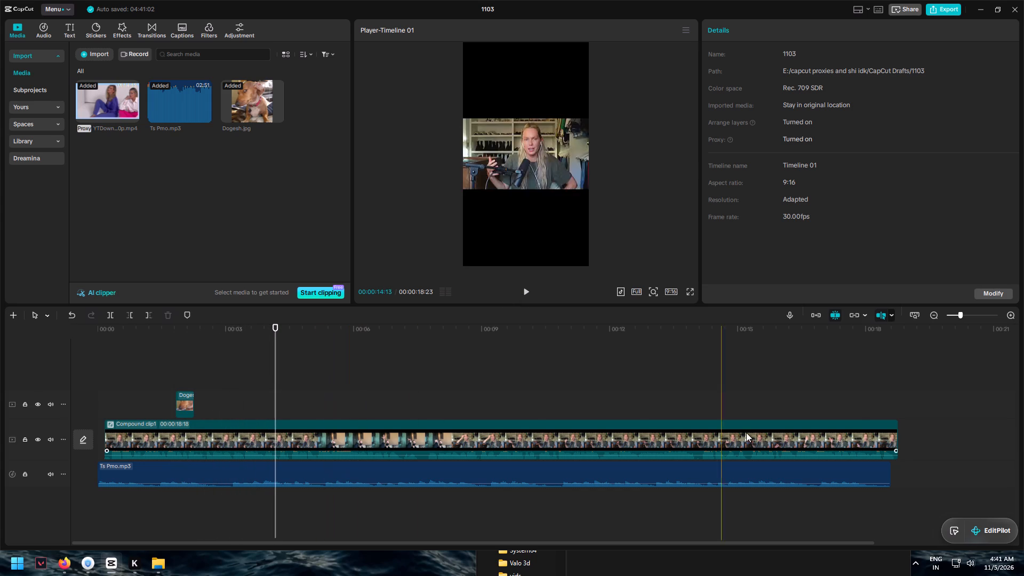
left_click(973, 318)
left_click(967, 315)
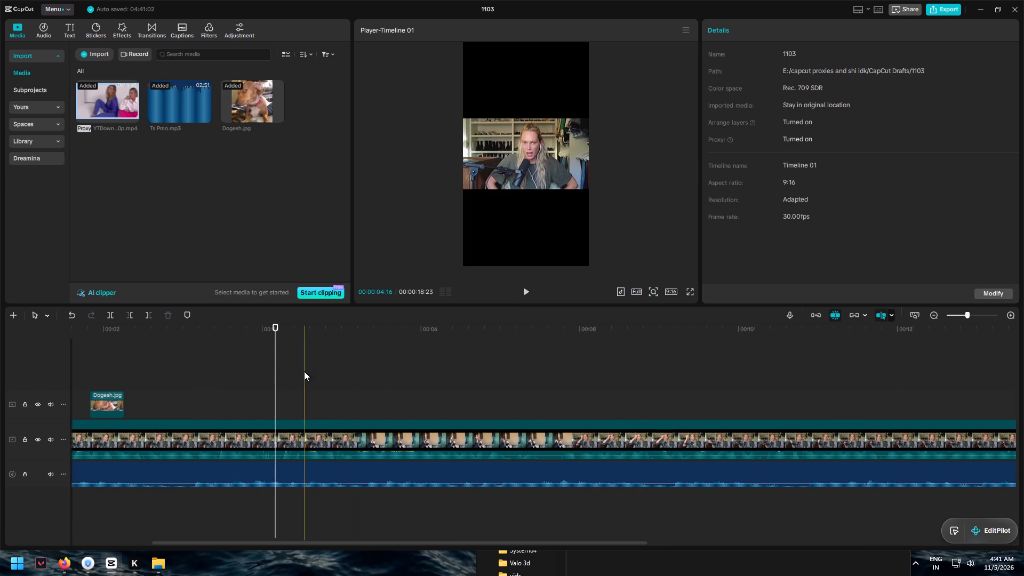
left_click_drag(274, 352, 198, 345)
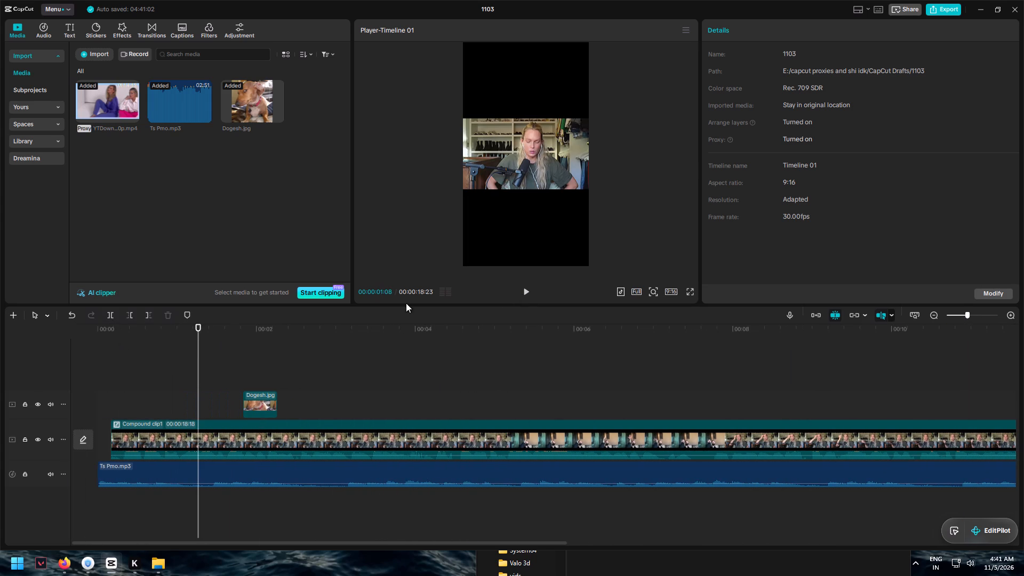
left_click(522, 295)
left_click(522, 295)
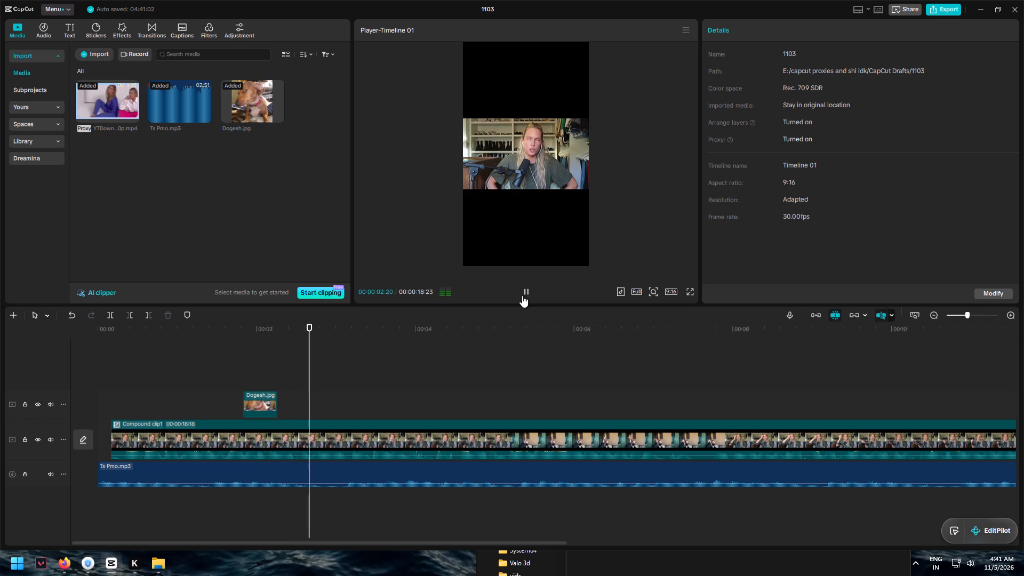
Delete the opacity keyframe at the start of Dogesh.jpg.
left_click(264, 399)
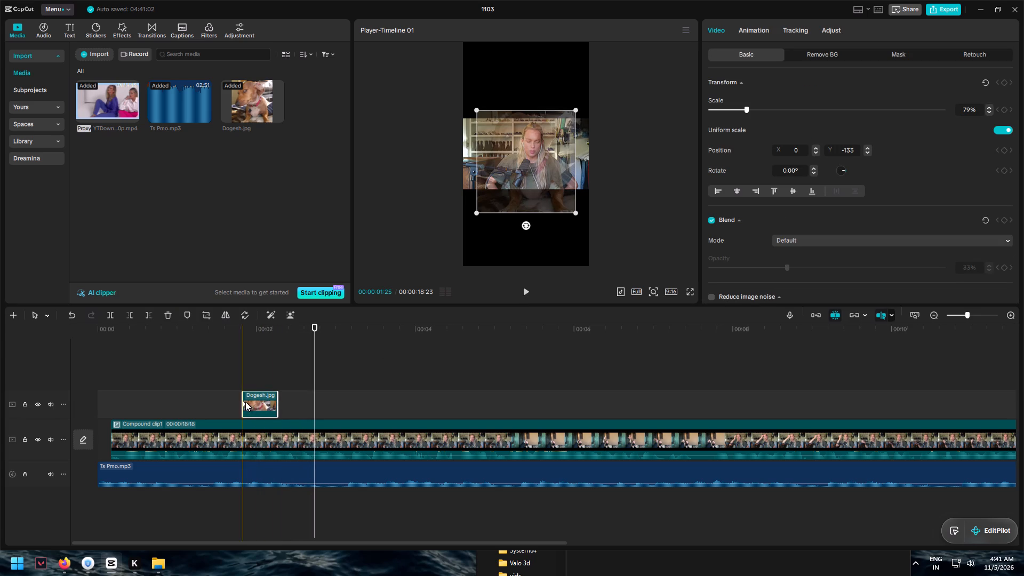
left_click(245, 402)
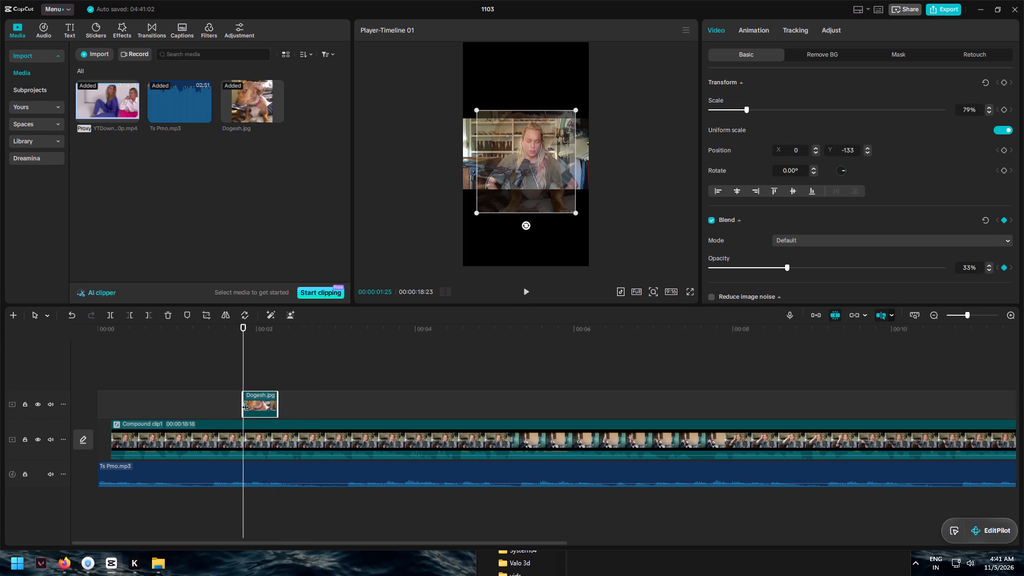
key("Delete")
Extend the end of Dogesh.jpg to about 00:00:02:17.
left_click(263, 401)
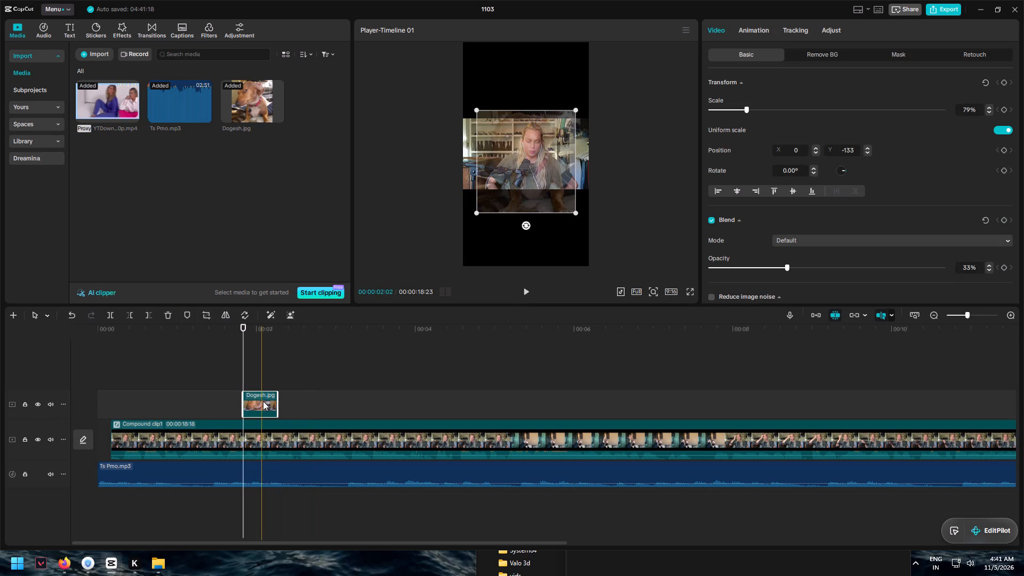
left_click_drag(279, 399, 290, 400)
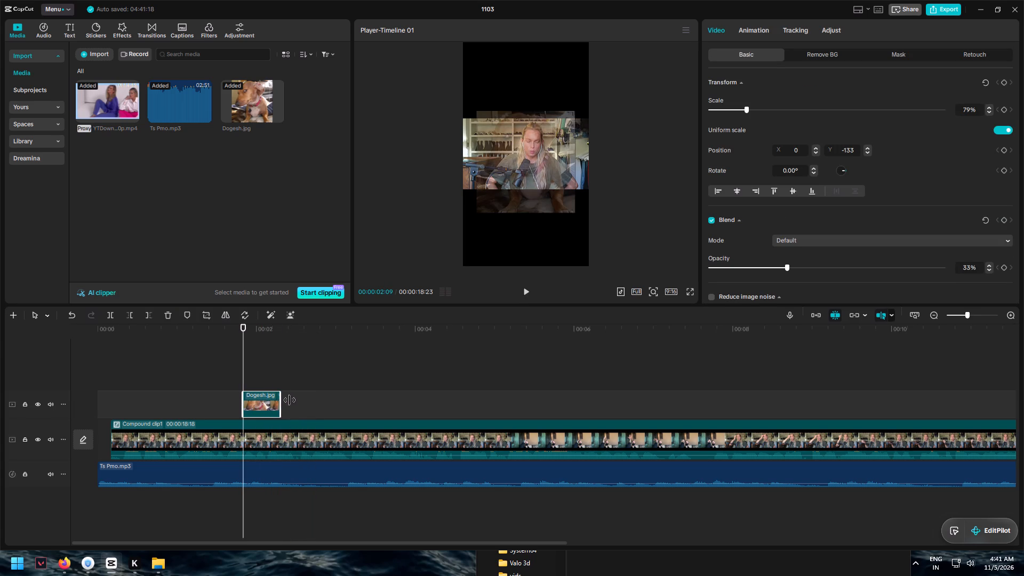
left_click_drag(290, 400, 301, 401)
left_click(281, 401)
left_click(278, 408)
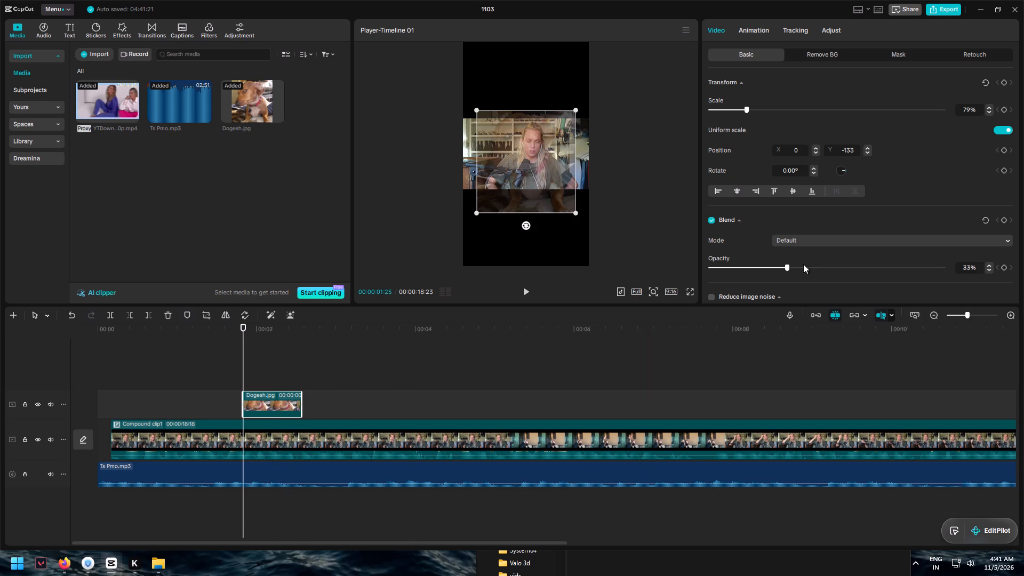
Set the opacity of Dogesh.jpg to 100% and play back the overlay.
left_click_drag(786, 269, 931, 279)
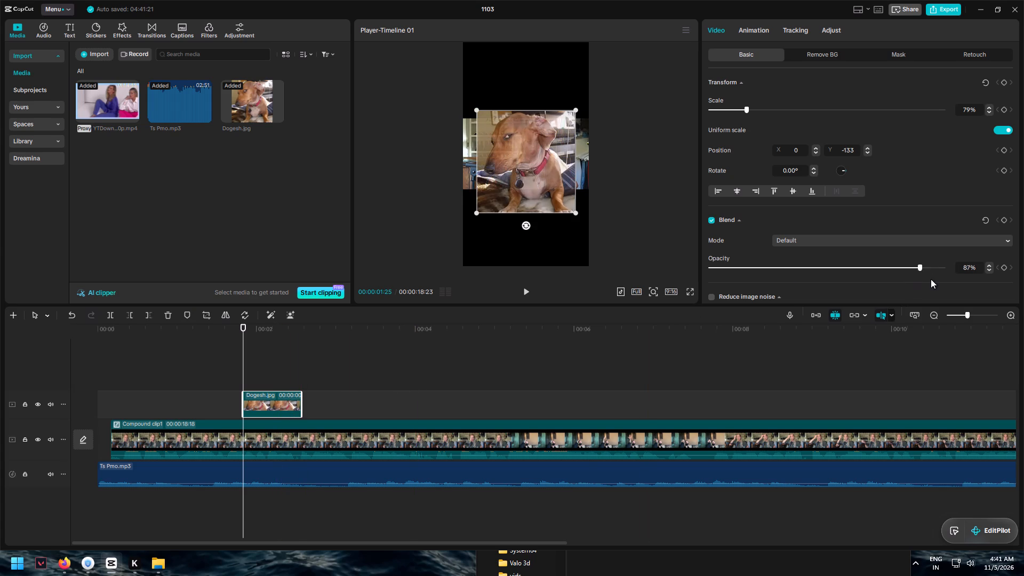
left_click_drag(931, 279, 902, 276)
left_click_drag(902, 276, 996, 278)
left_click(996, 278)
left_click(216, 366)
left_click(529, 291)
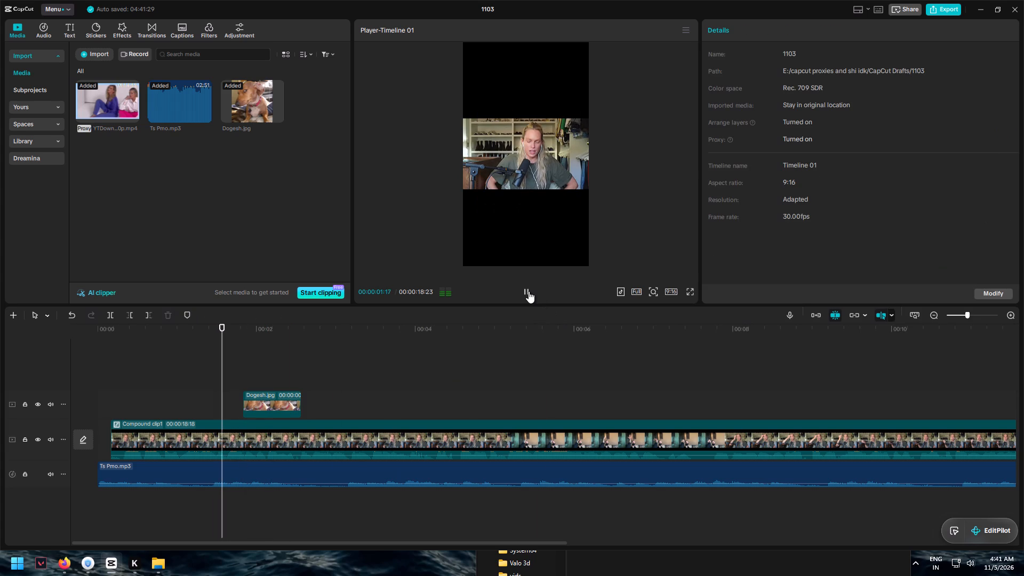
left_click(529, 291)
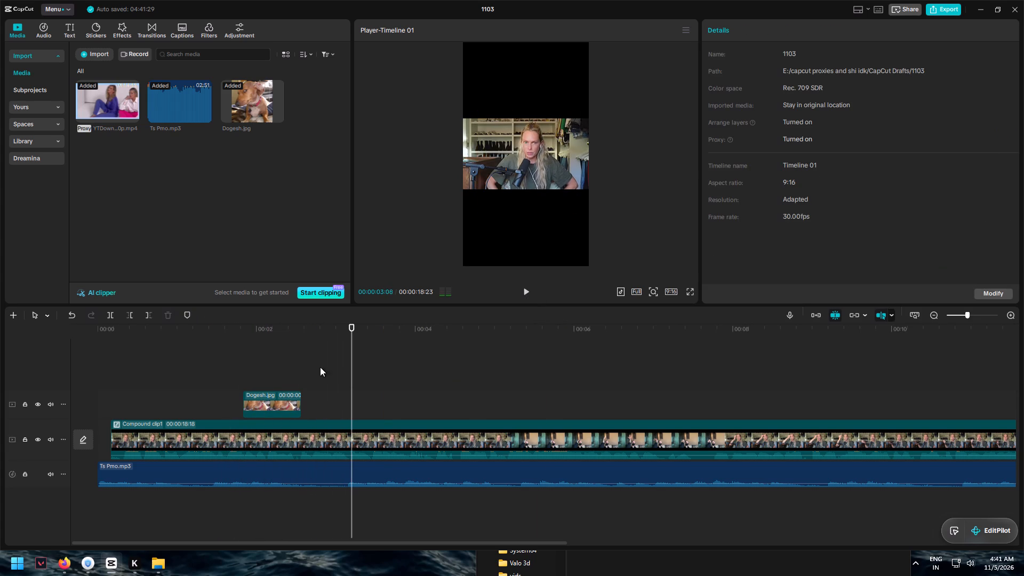
Trim the end of Dogesh.jpg to about 00:00:02:10 and play back the overlay.
left_click(300, 399)
left_click_drag(300, 399, 291, 399)
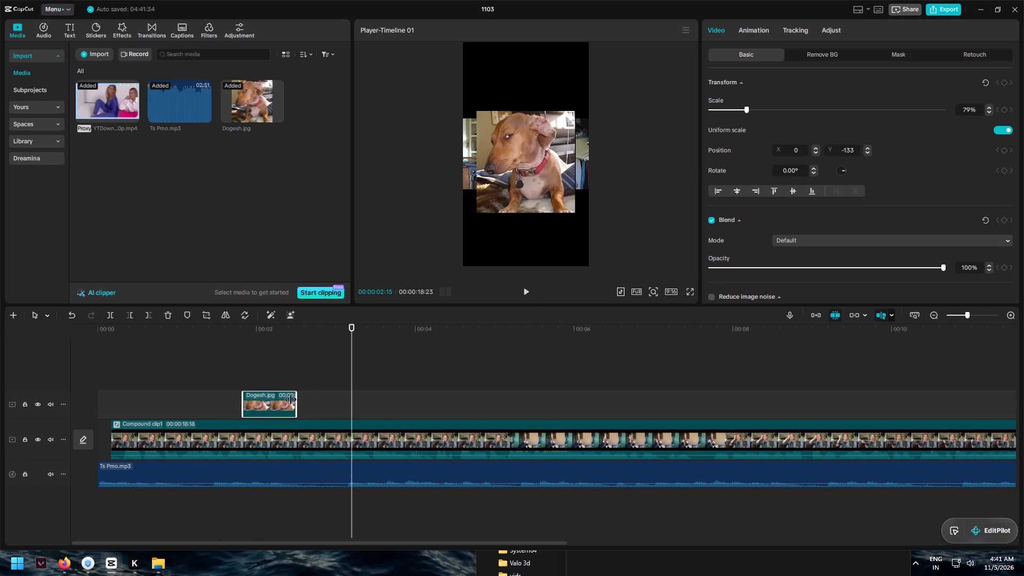
left_click_drag(291, 399, 284, 399)
left_click(229, 384)
left_click(531, 286)
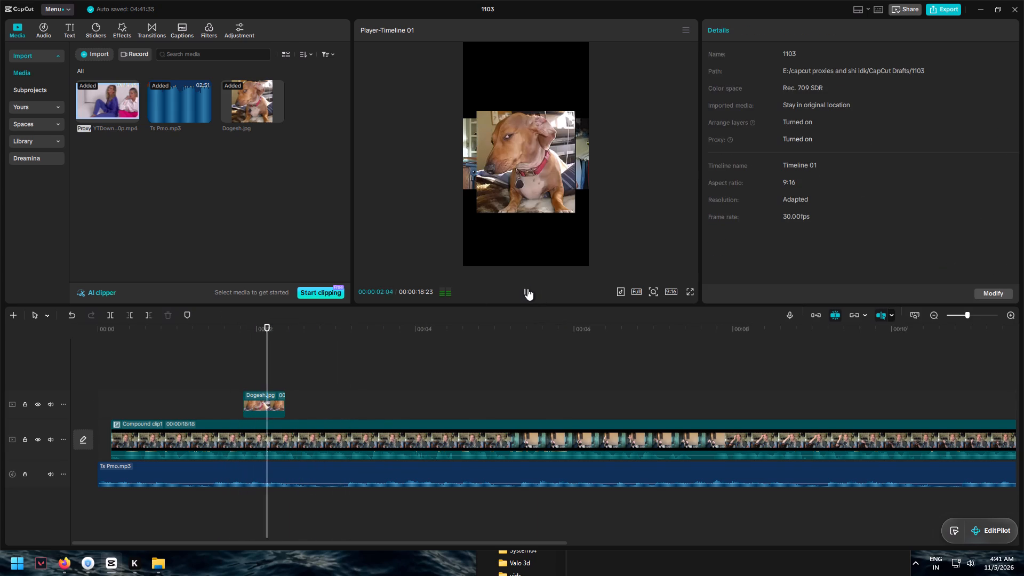
left_click(527, 289)
Set the opacity of Dogesh.jpg to 81% and play the overlay back from just before it starts.
left_click(276, 400)
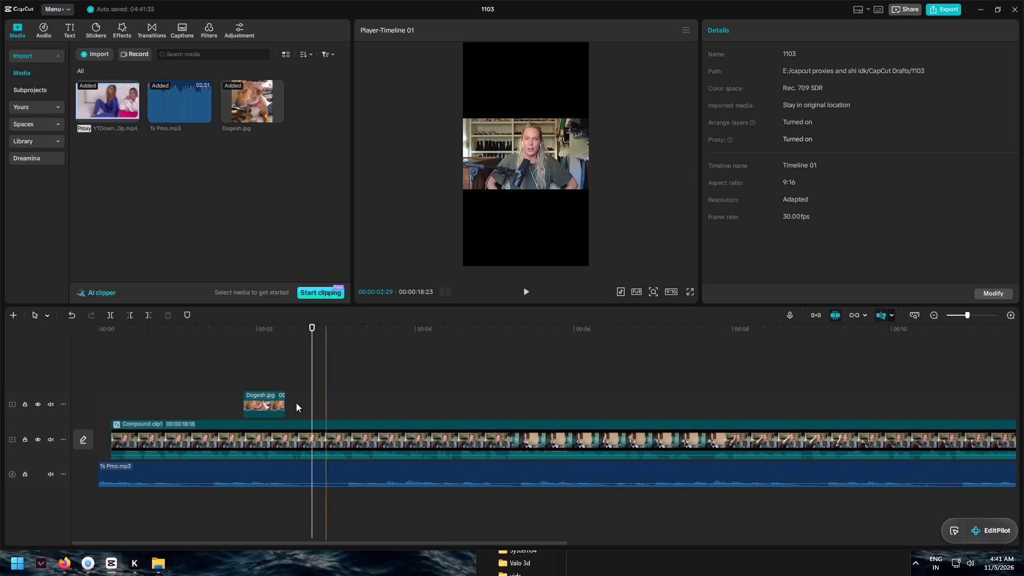
left_click(246, 402)
left_click(854, 267)
double_click(899, 268)
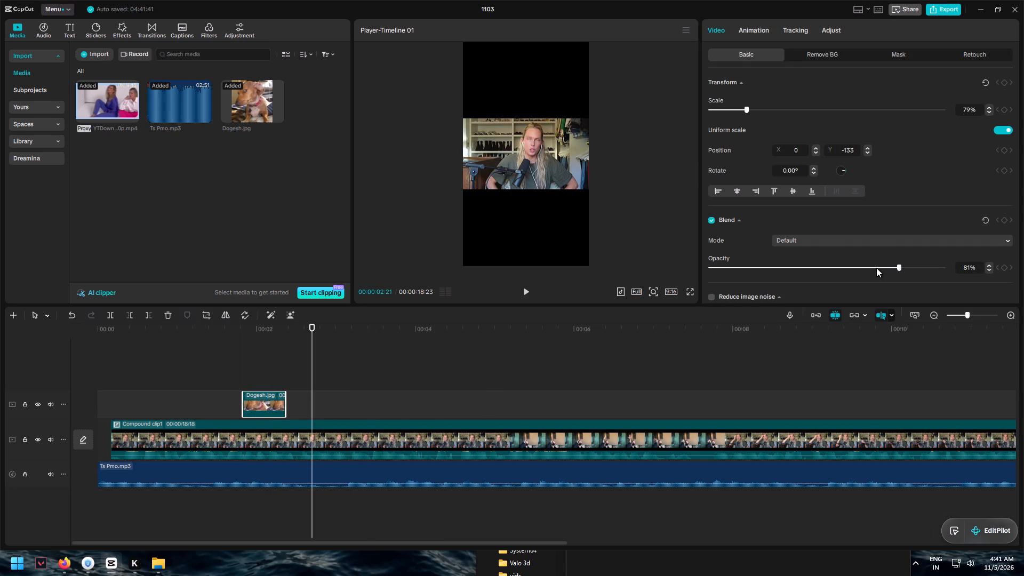
left_click(260, 357)
left_click(227, 356)
left_click(532, 290)
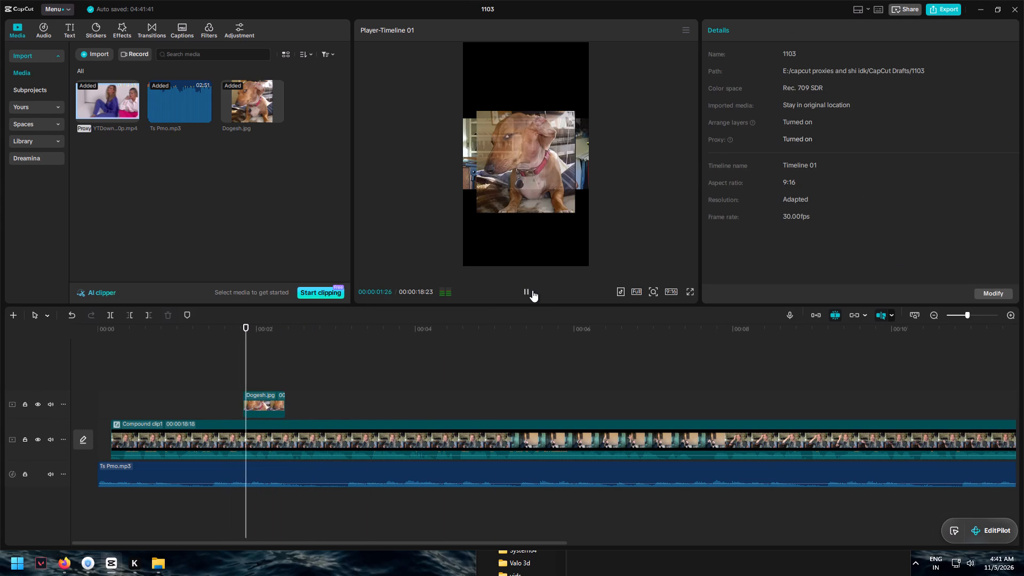
left_click(181, 391)
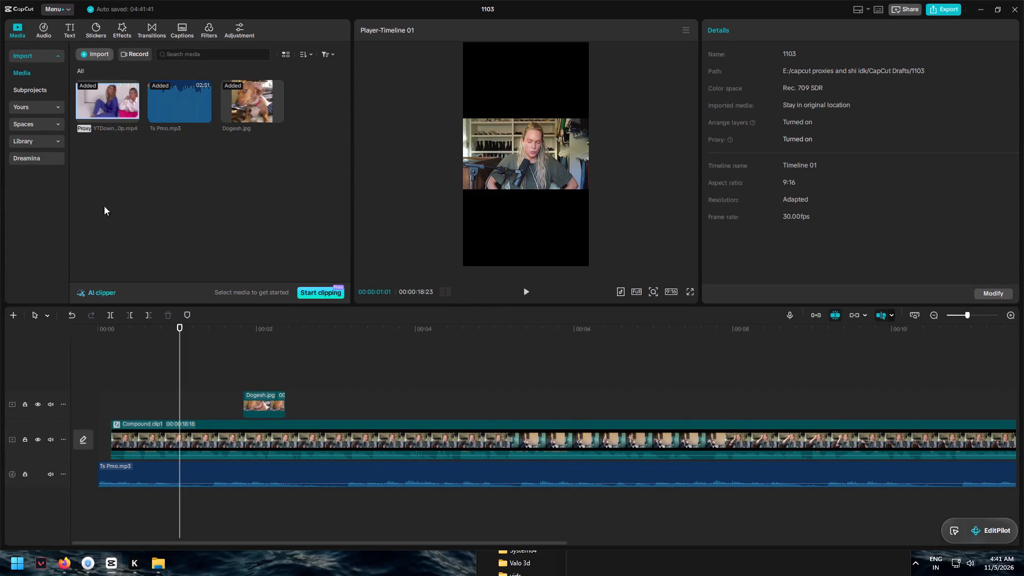
Import all ten sound effects from the SFX folder inside WHOP materials into the project media.
left_click(102, 59)
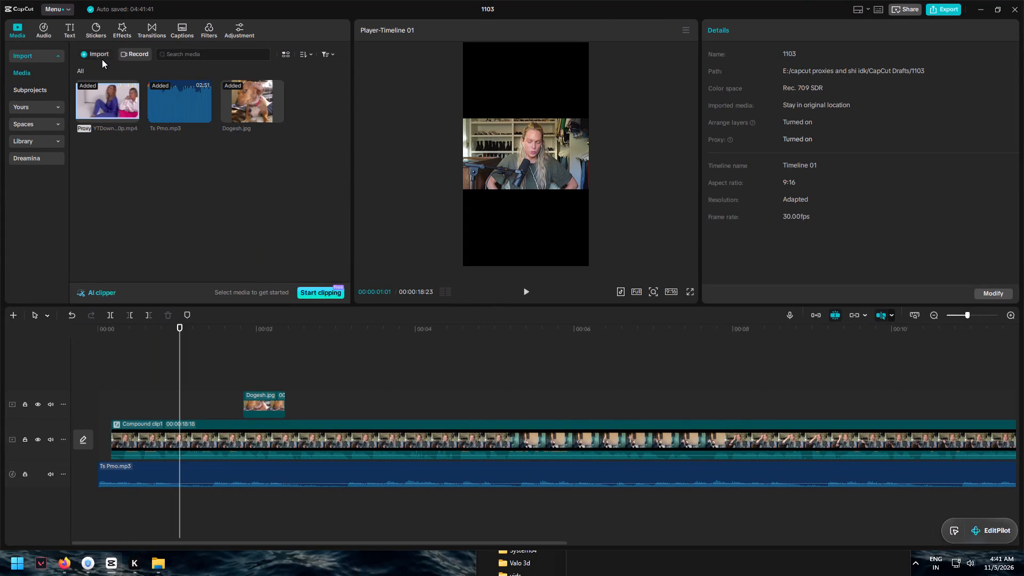
left_click(221, 29)
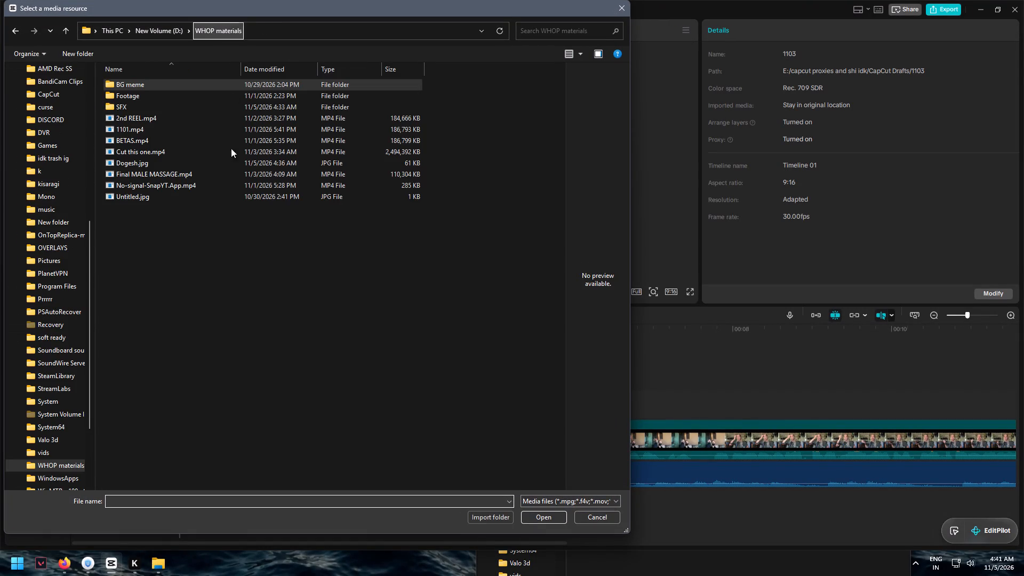
left_click(138, 100)
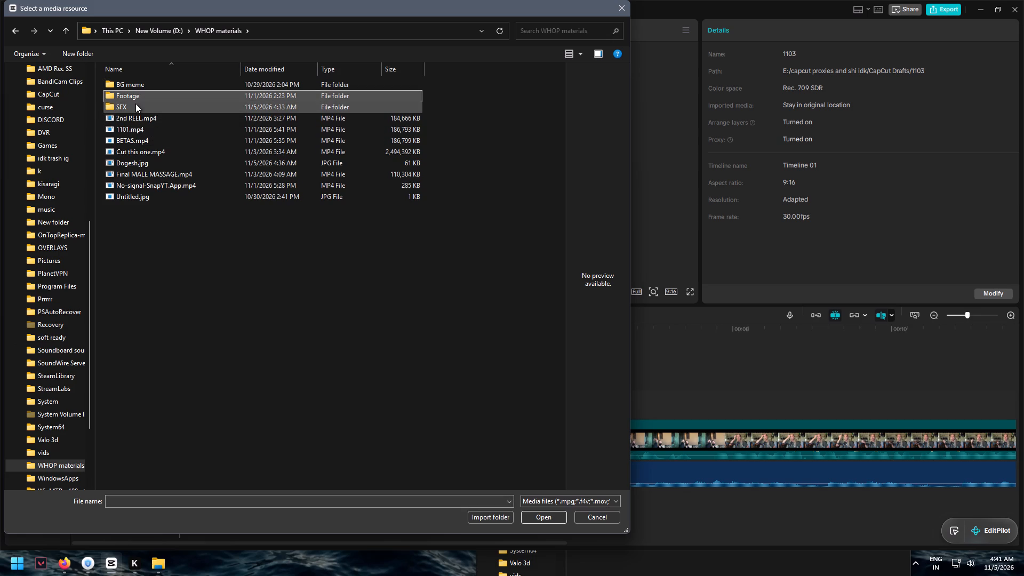
double_click(135, 103)
left_click_drag(152, 206, 153, 206)
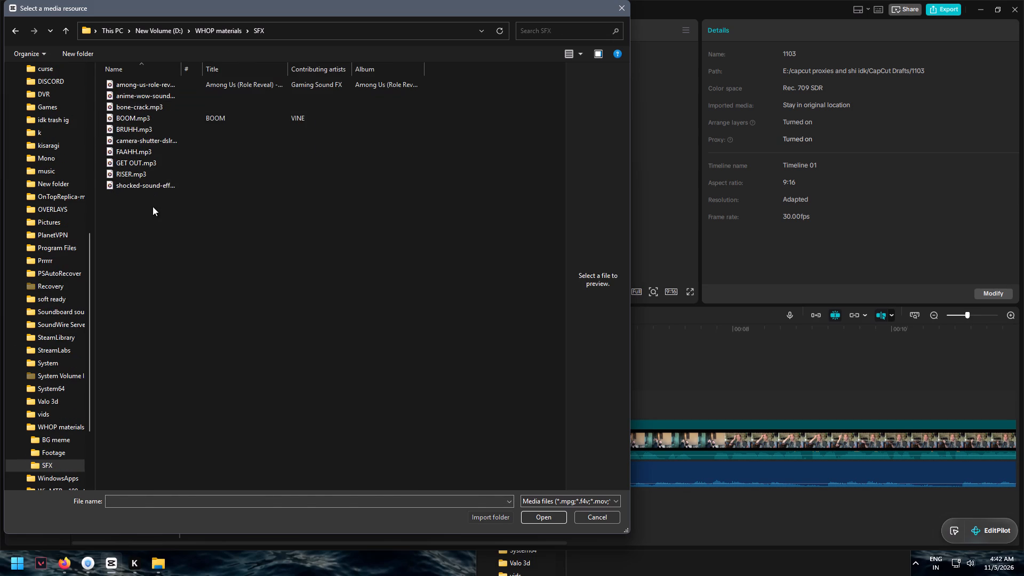
left_click_drag(153, 206, 157, 85)
left_click(546, 518)
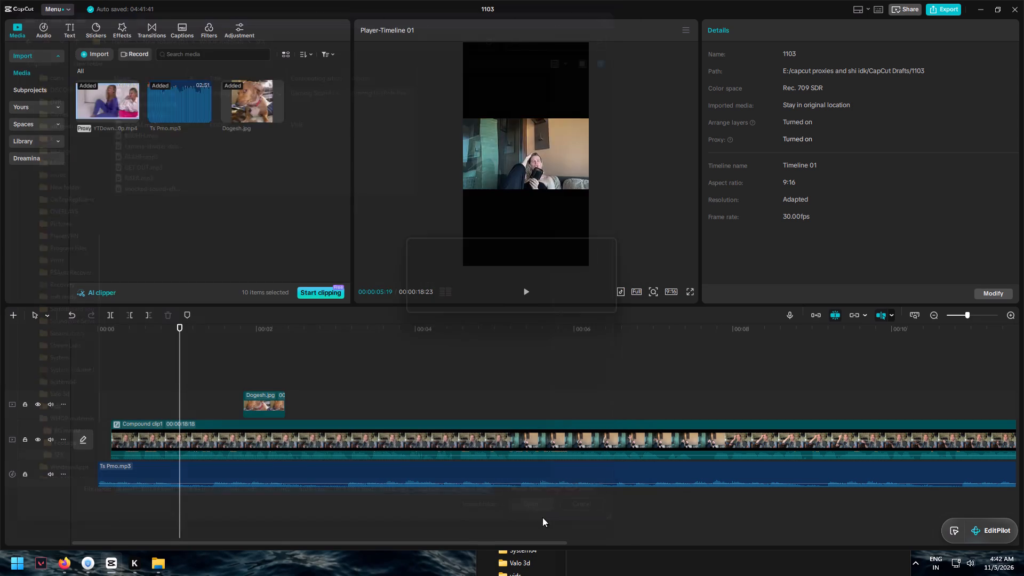
scroll(184, 237, "down", 2)
scroll(225, 264, "up", 1)
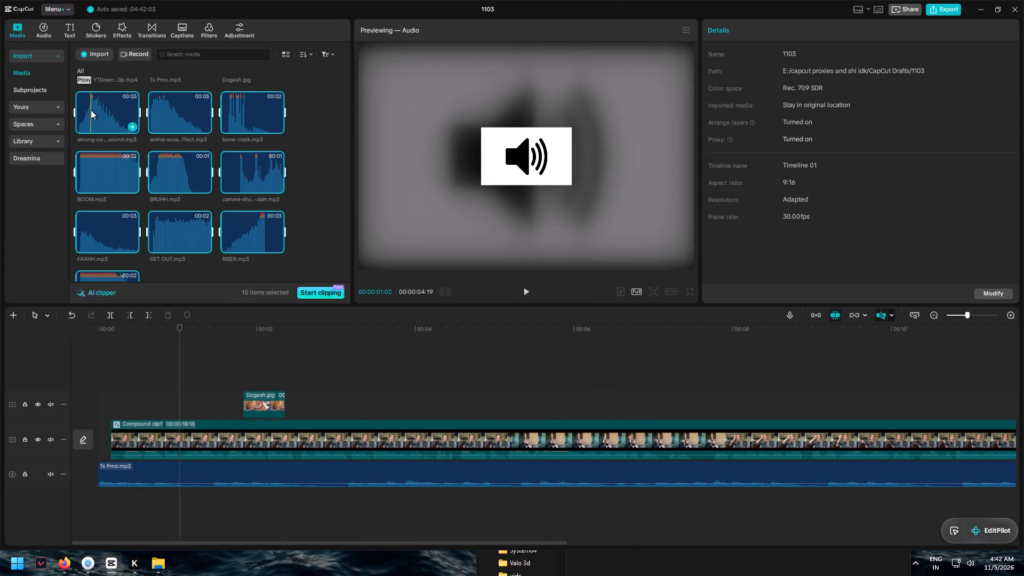
Audition the imported sound effects, including BRUHH.mp3 and BOOM.mp3, to pick one for the dog overlay.
left_click_drag(99, 153, 251, 352)
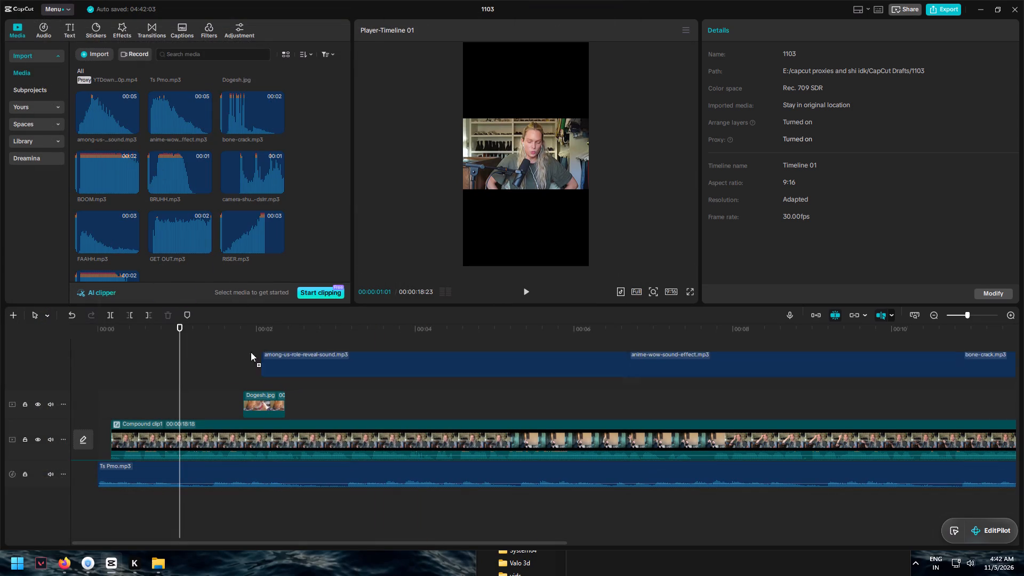
left_click_drag(251, 352, 116, 154)
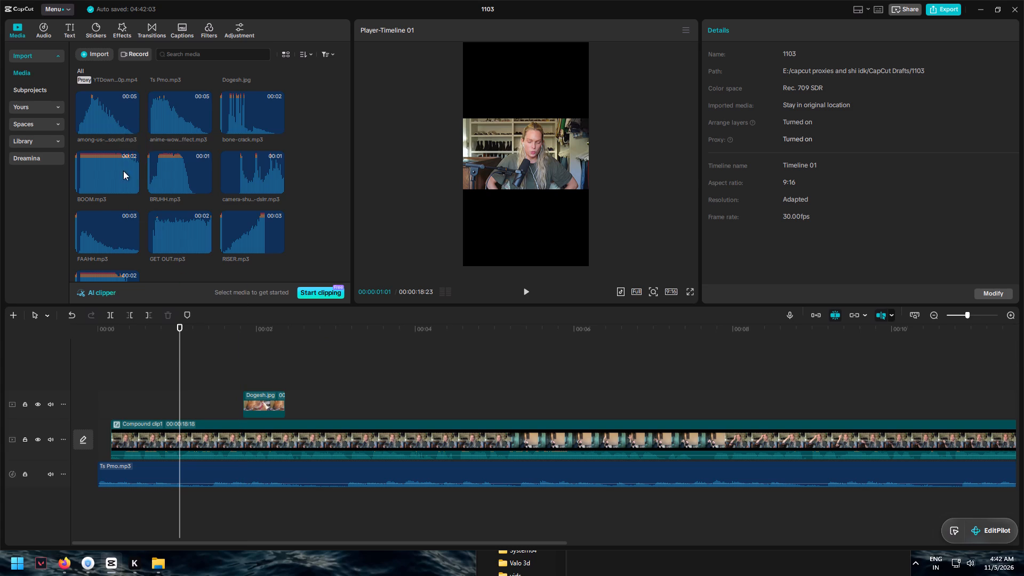
scroll(156, 221, "down", 1)
left_click(205, 250)
left_click_drag(349, 215, 347, 166)
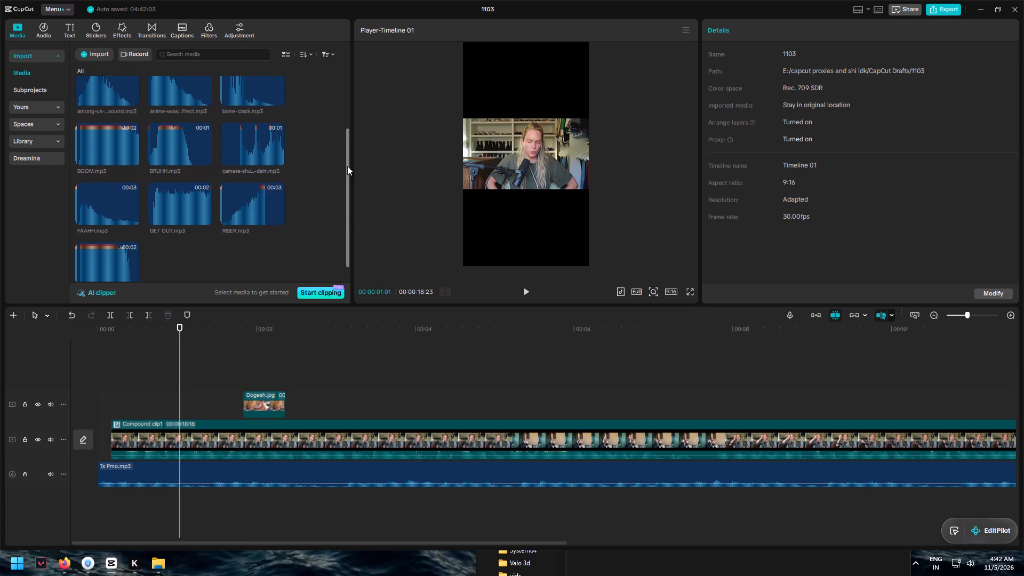
left_click_drag(347, 166, 347, 164)
left_click(248, 243)
left_click(252, 196)
left_click(184, 192)
left_click(172, 145)
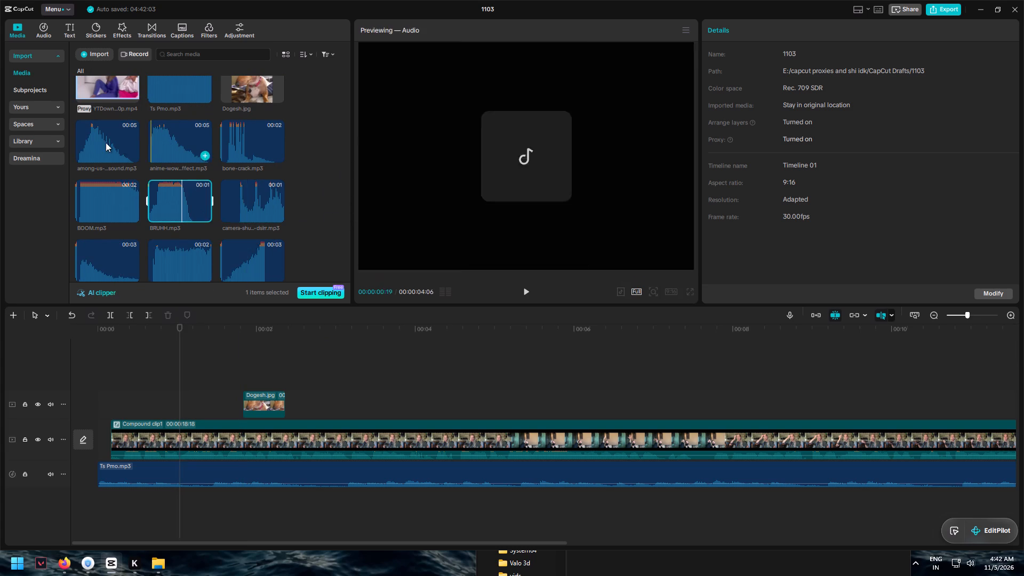
left_click(104, 141)
scroll(120, 168, "up", 2)
scroll(120, 168, "down", 1)
left_click(97, 163)
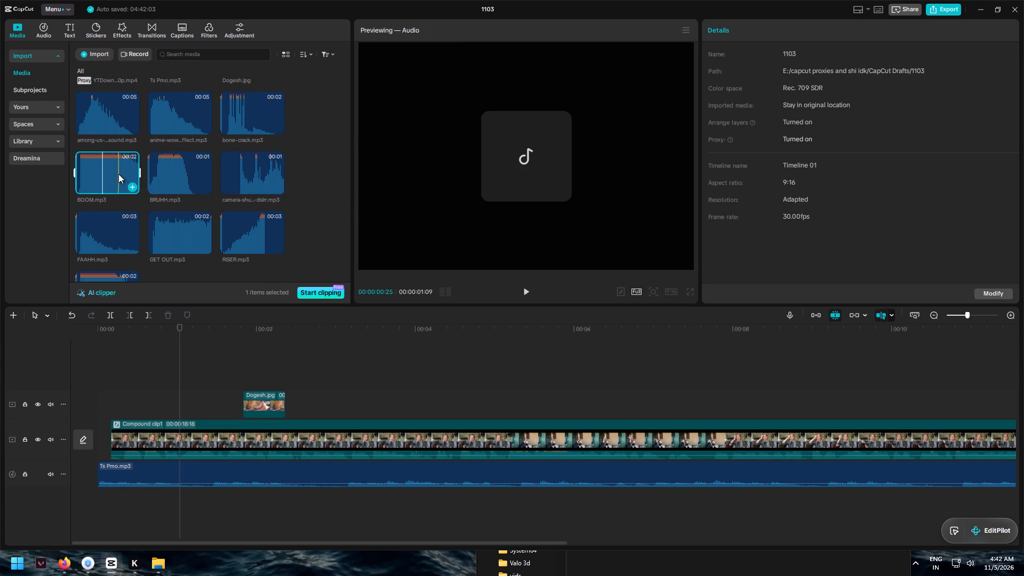
Add BOOM.mp3 beneath Dogesh.jpg, cut its end to about 00:00:02:14, and place it on the audio track above Ts Pmo.mp3.
left_click_drag(112, 163, 239, 467)
left_click(239, 467)
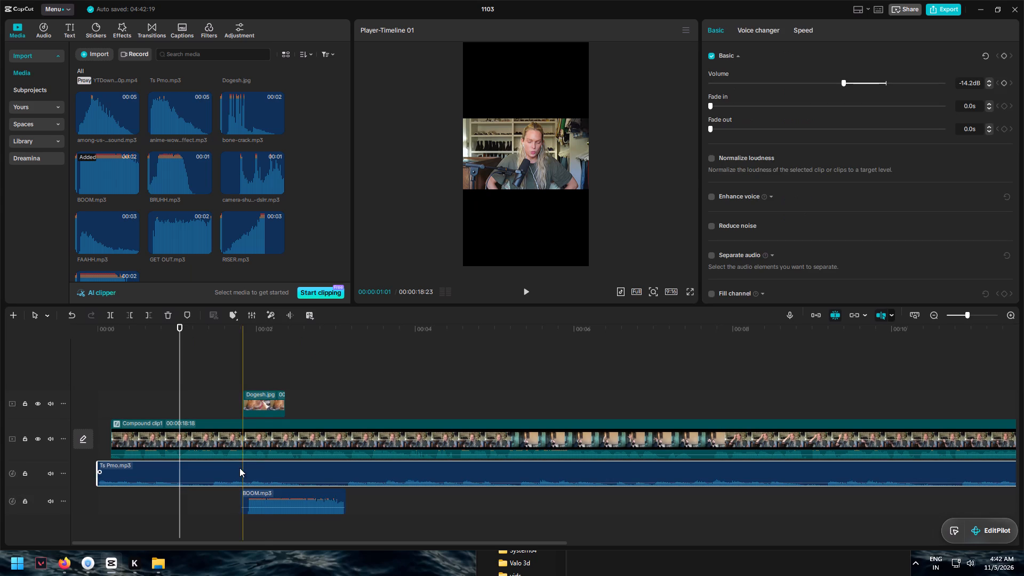
left_click_drag(346, 494, 294, 496)
left_click(294, 496)
left_click_drag(268, 499, 266, 461)
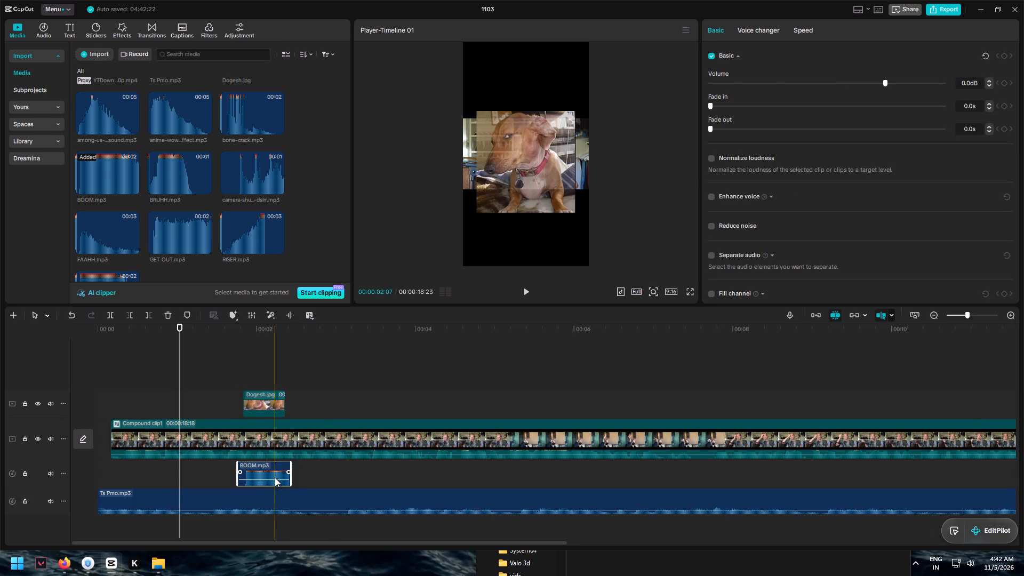
Trim the silent start of BOOM.mp3, place it to start at about 00:00:01:26, and play back the overlay.
left_click_drag(261, 465, 267, 465)
left_click_drag(242, 469, 250, 469)
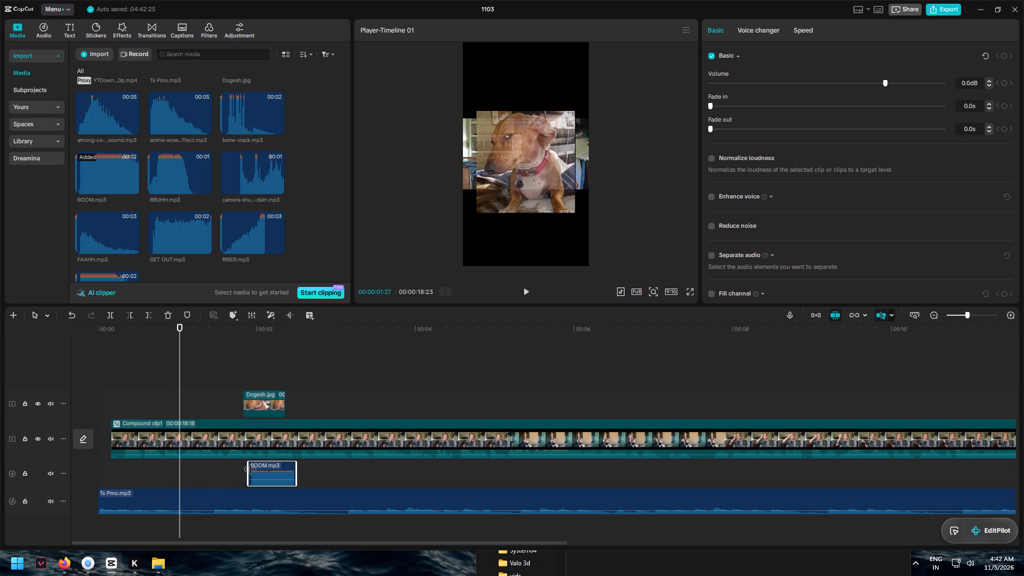
left_click_drag(250, 469, 251, 469)
left_click(277, 467)
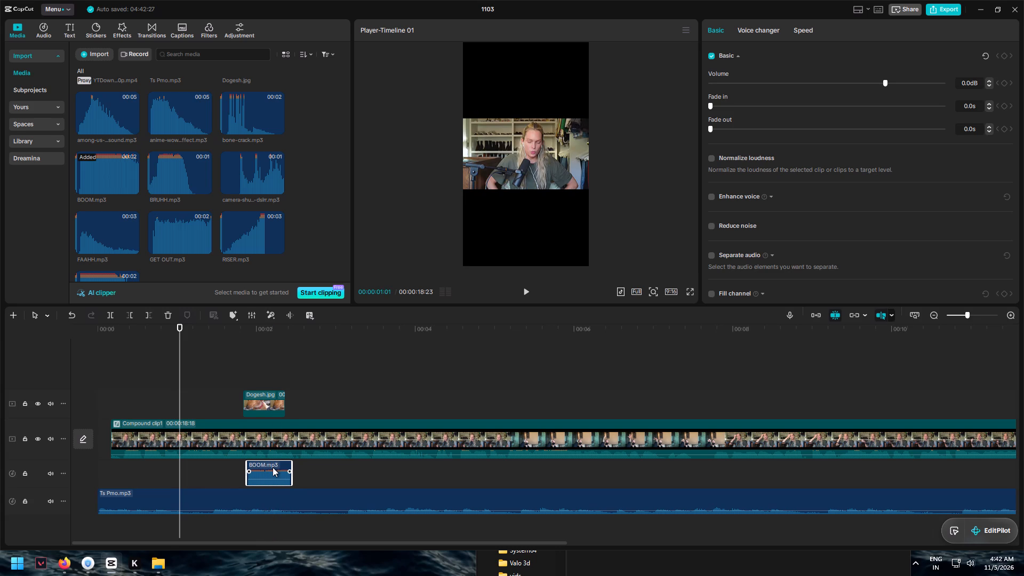
left_click(238, 391)
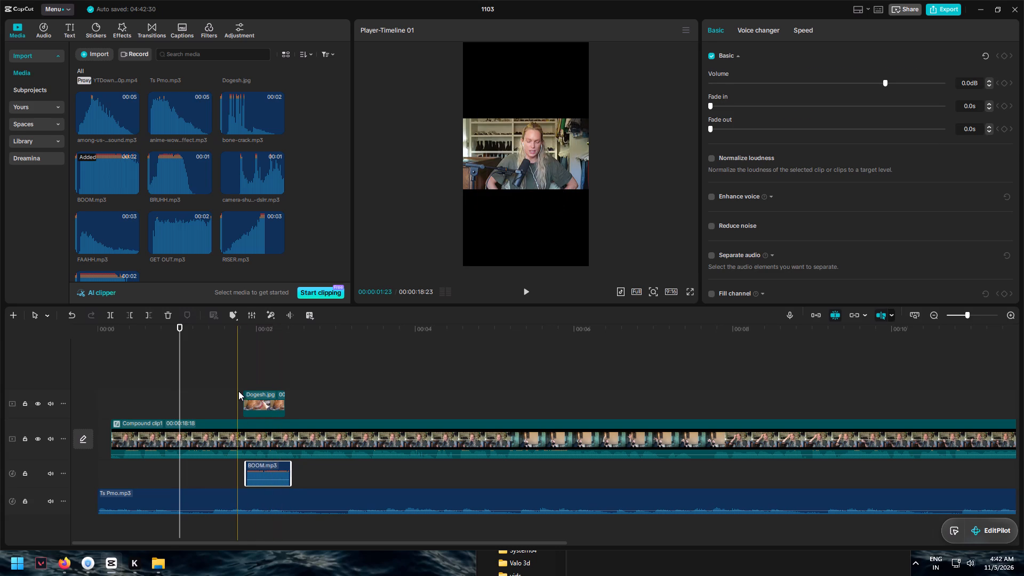
left_click(522, 288)
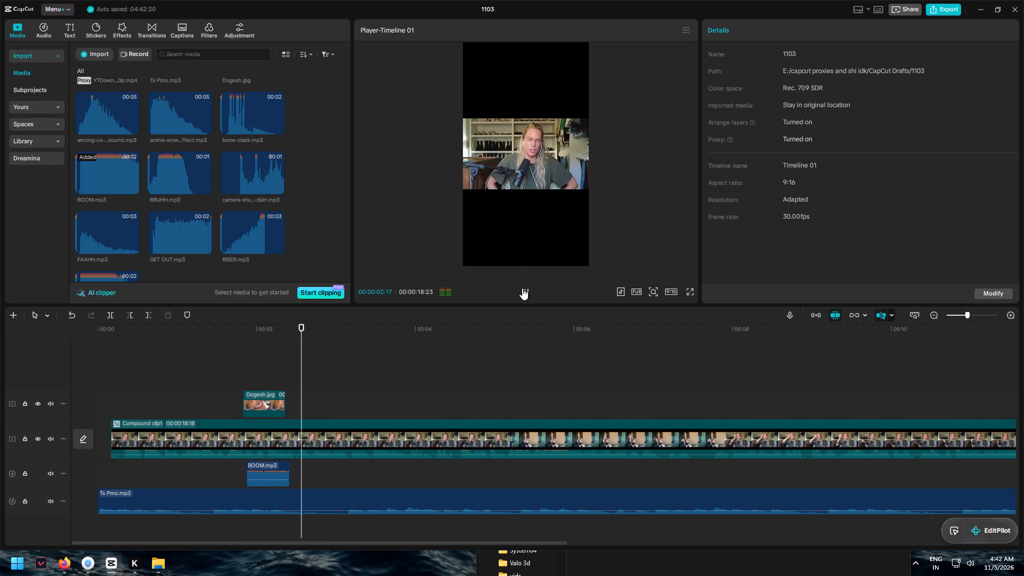
left_click(522, 288)
Shift BOOM.mp3 slightly earlier to start together with Dogesh.jpg and play it back from just before the overlay.
left_click(277, 463)
left_click(274, 464)
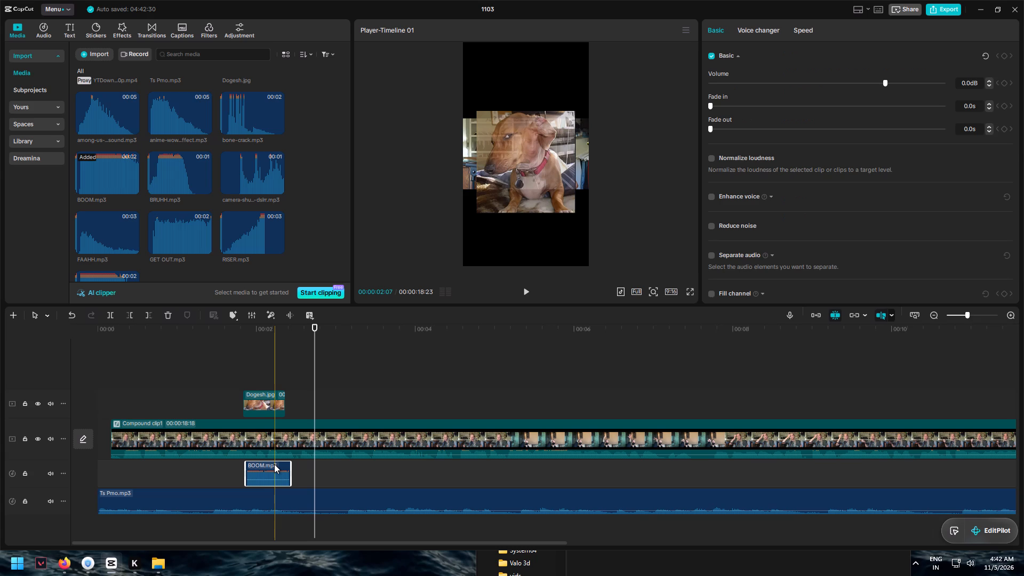
left_click(274, 464)
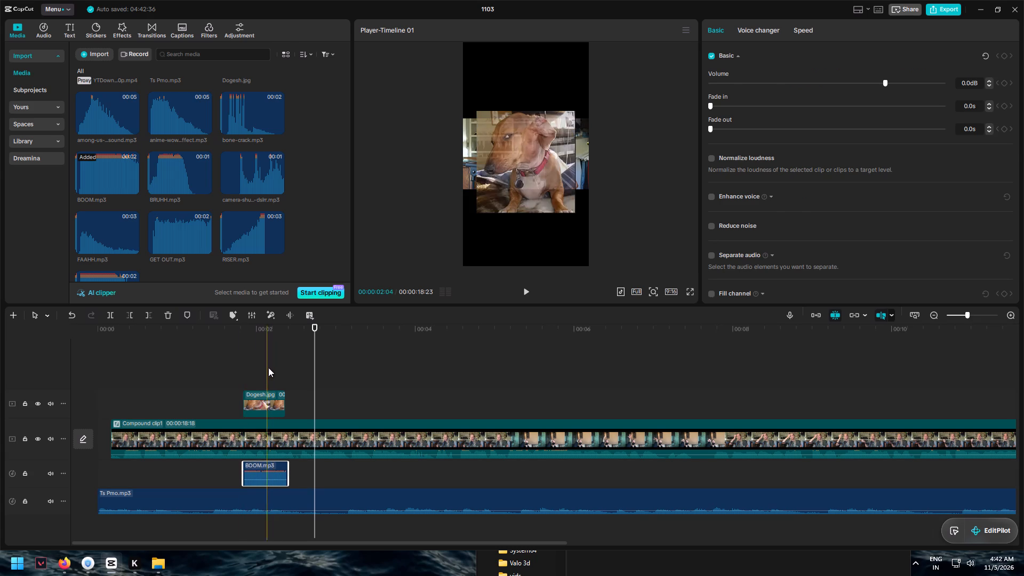
left_click(234, 351)
left_click(523, 290)
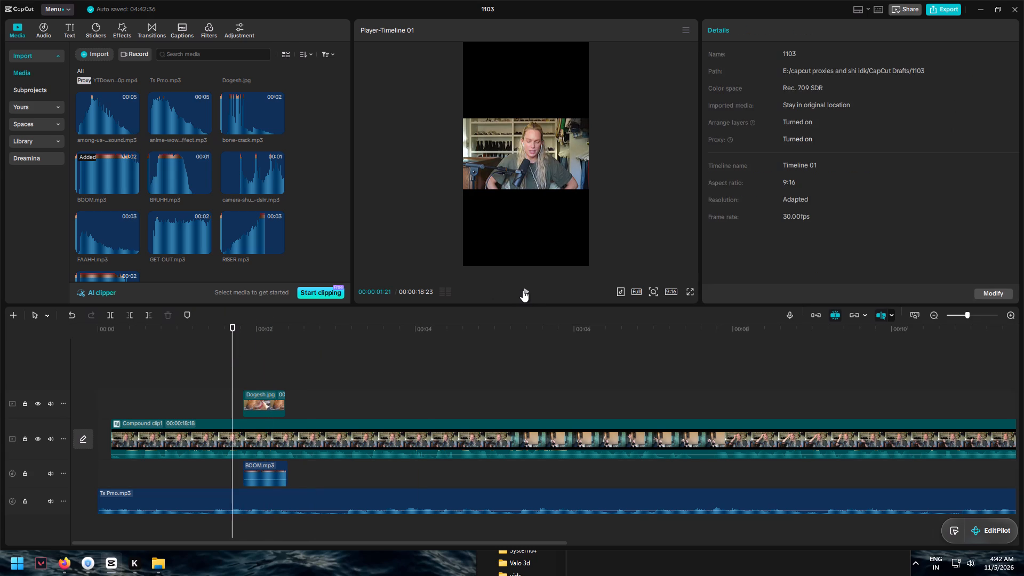
left_click(523, 290)
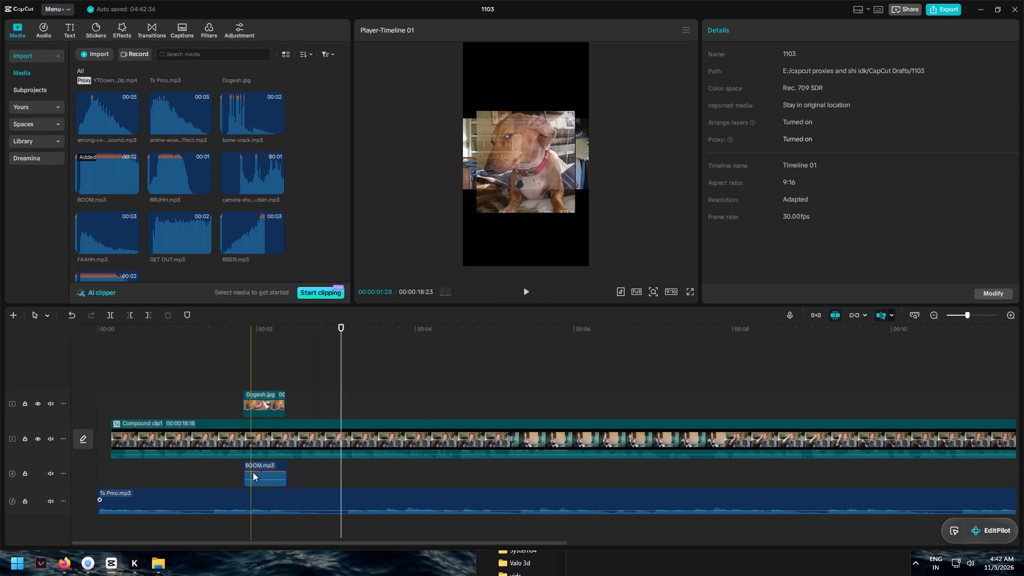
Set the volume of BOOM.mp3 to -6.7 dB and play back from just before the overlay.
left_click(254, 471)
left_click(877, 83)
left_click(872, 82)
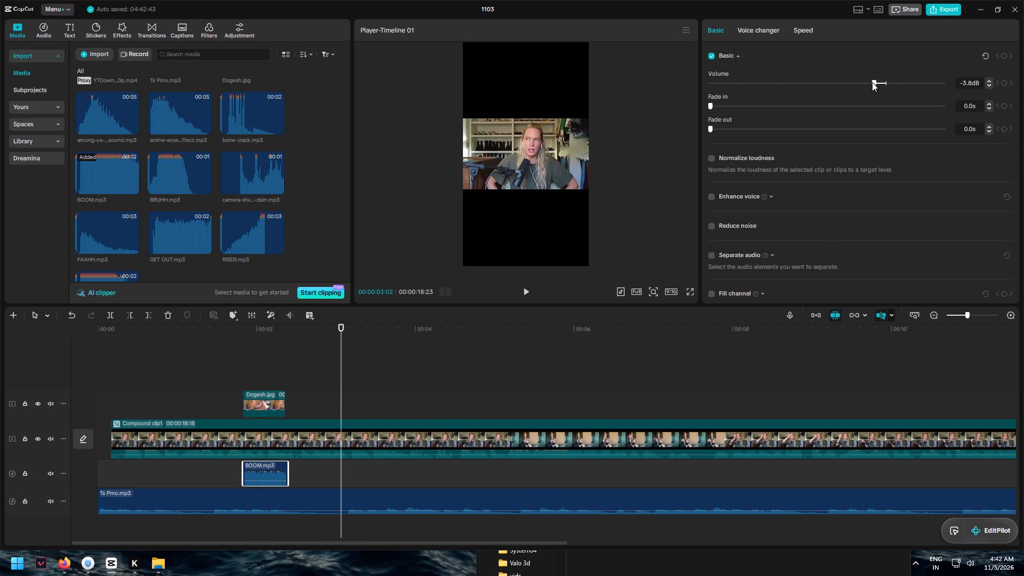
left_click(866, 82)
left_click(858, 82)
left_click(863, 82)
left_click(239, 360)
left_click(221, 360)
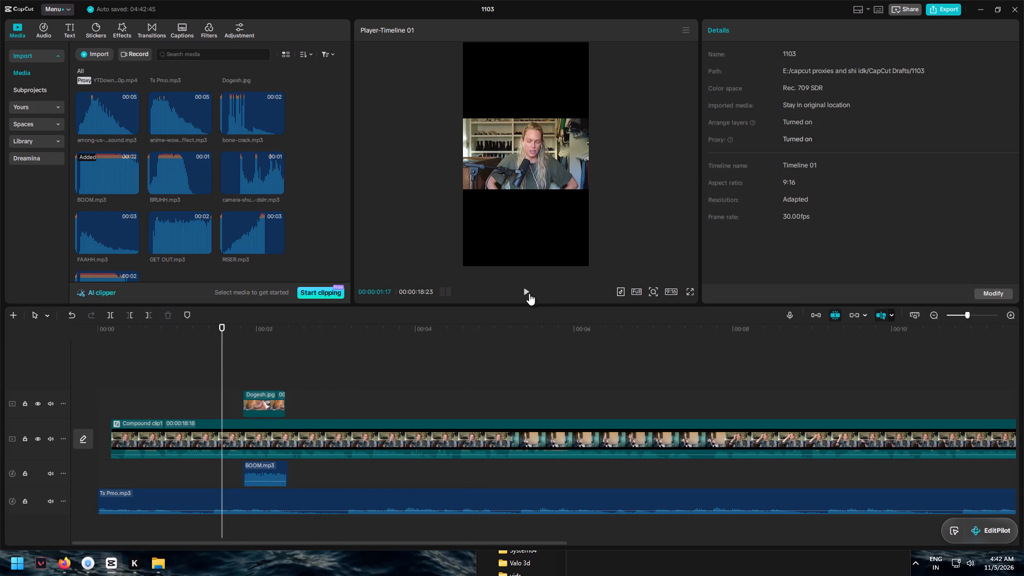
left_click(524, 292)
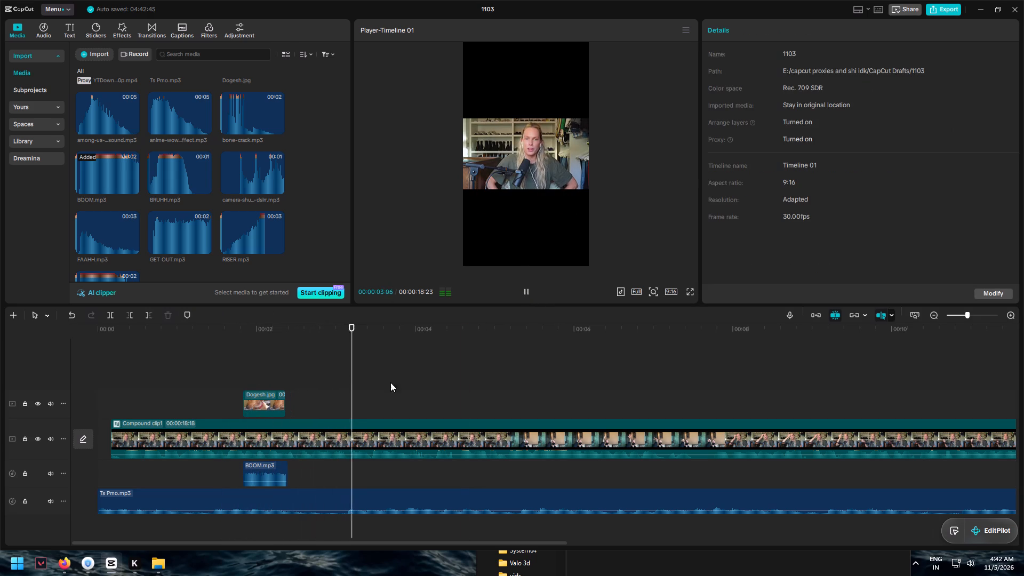
Set the volume of BOOM.mp3 to -9.5 dB.
left_click(276, 466)
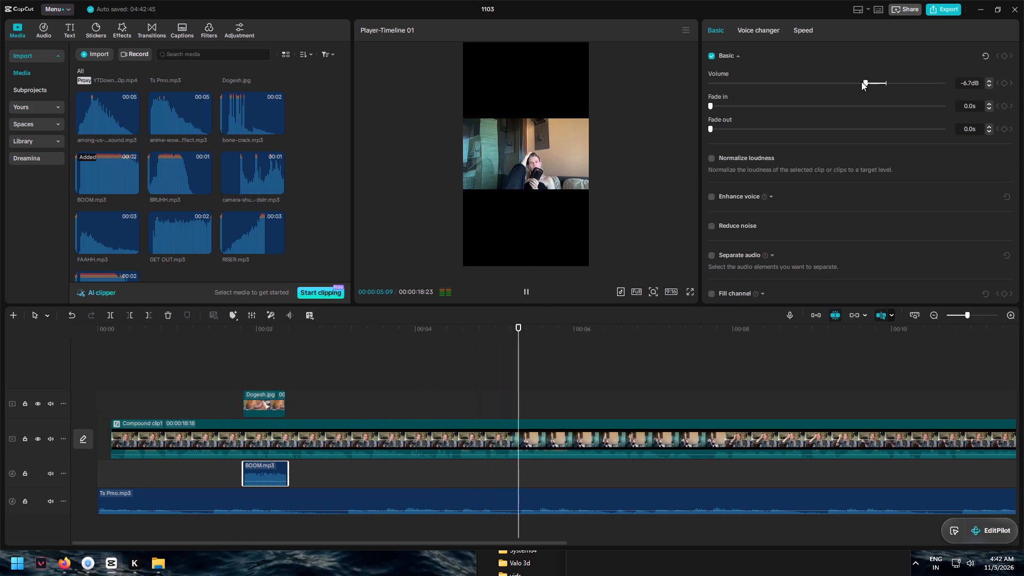
left_click(855, 83)
Trim the end of BOOM.mp3 to about 00:00:02:05, shift the clip to start at about 00:00:01:27, and play it back.
left_click_drag(290, 467, 286, 467)
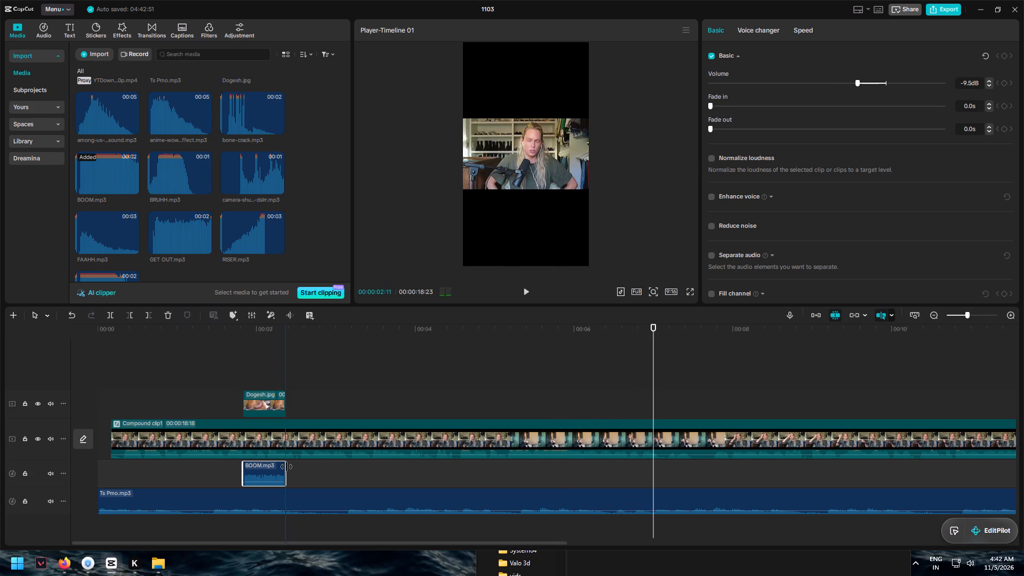
left_click_drag(286, 467, 272, 467)
left_click_drag(255, 469, 260, 469)
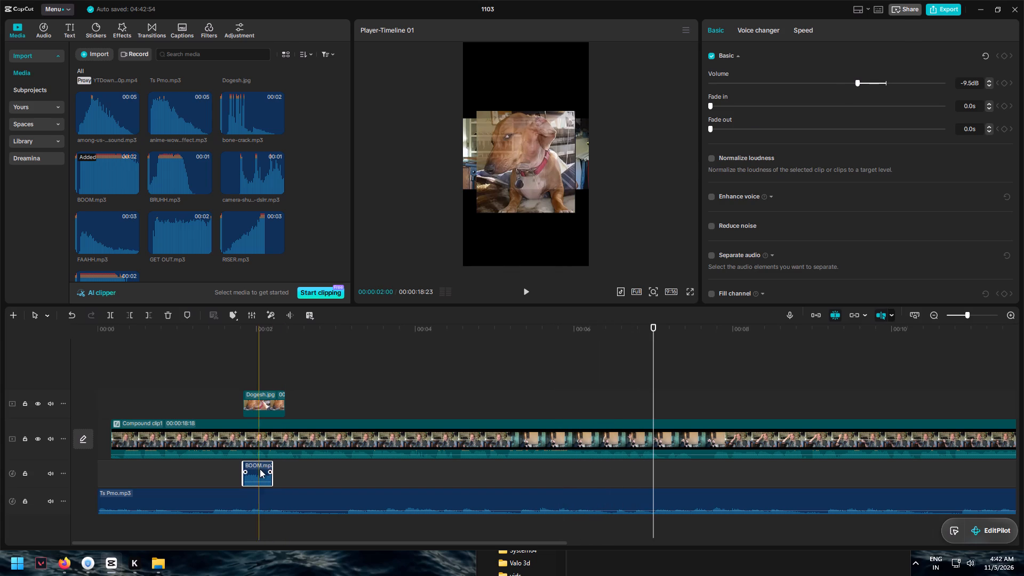
left_click_drag(260, 469, 260, 469)
left_click(221, 372)
left_click(526, 289)
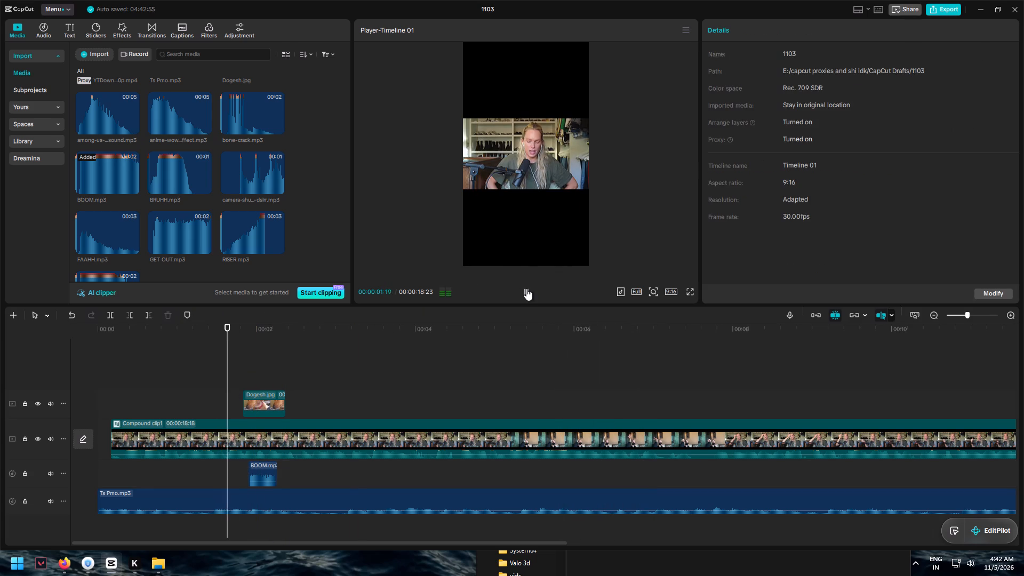
left_click(526, 289)
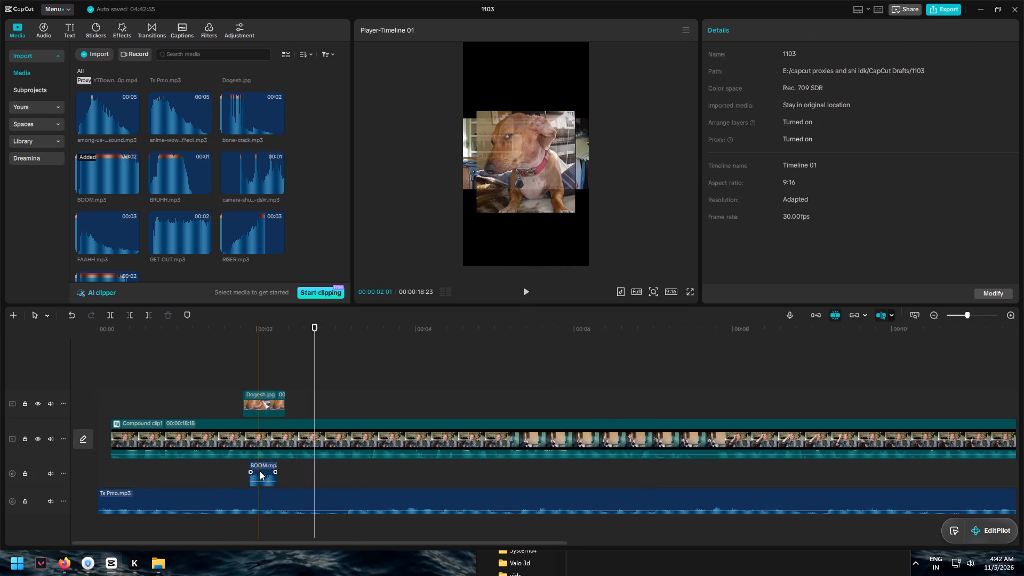
Extend the start of BOOM.mp3 back to the start of Dogesh.jpg.
left_click(262, 467)
left_click_drag(250, 469, 244, 469)
Add a fade-in across most of BOOM.mp3 and play back from just before the dog overlay.
left_click(249, 471)
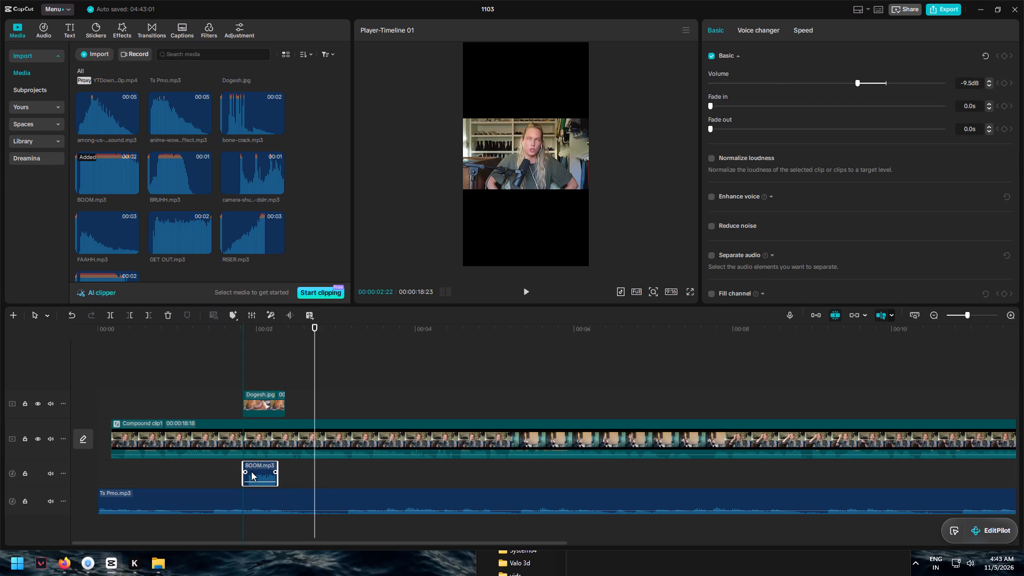
left_click_drag(245, 472, 266, 476)
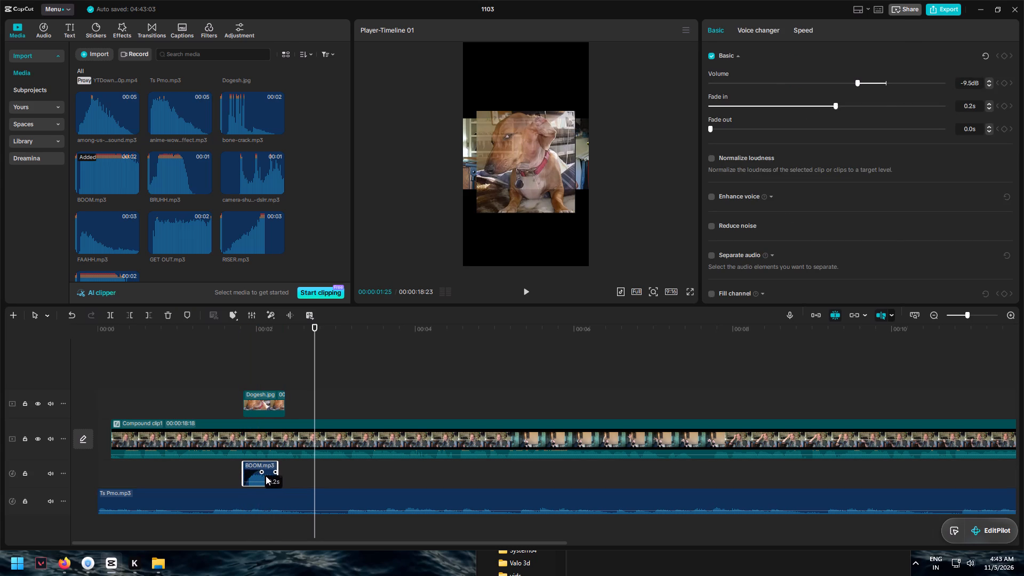
left_click_drag(266, 476, 272, 476)
left_click(216, 396)
double_click(519, 292)
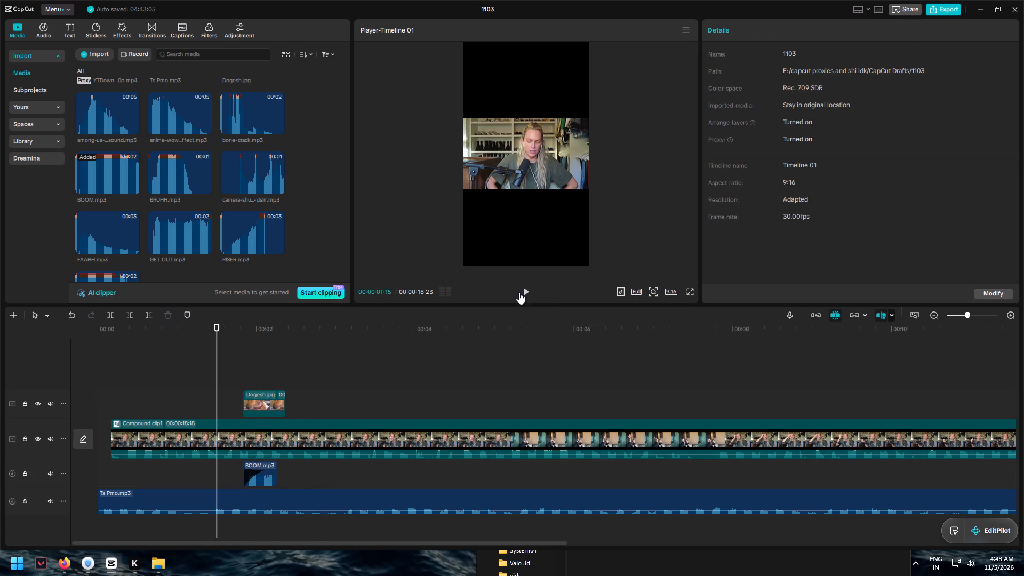
left_click(526, 292)
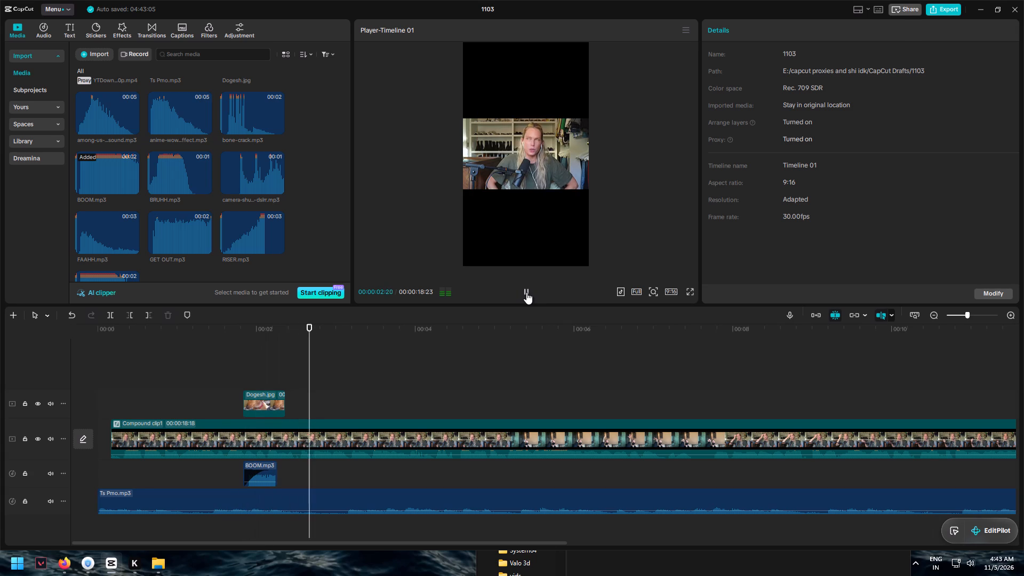
left_click_drag(463, 334, 463, 335)
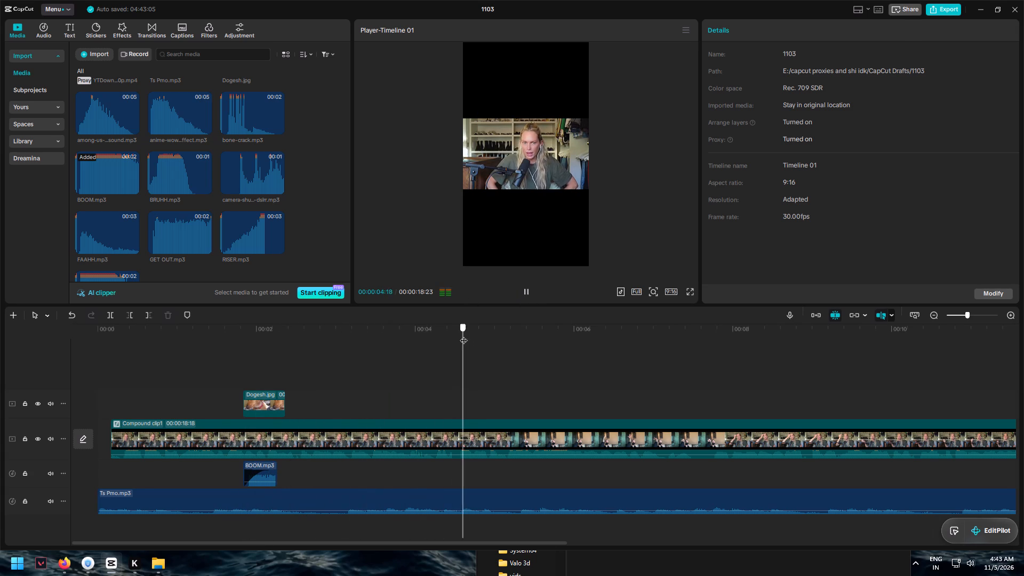
Play back the clip from about 00:00:04 to 00:00:07 and look through the imported sound effects.
left_click_drag(463, 335, 380, 343)
left_click(531, 296)
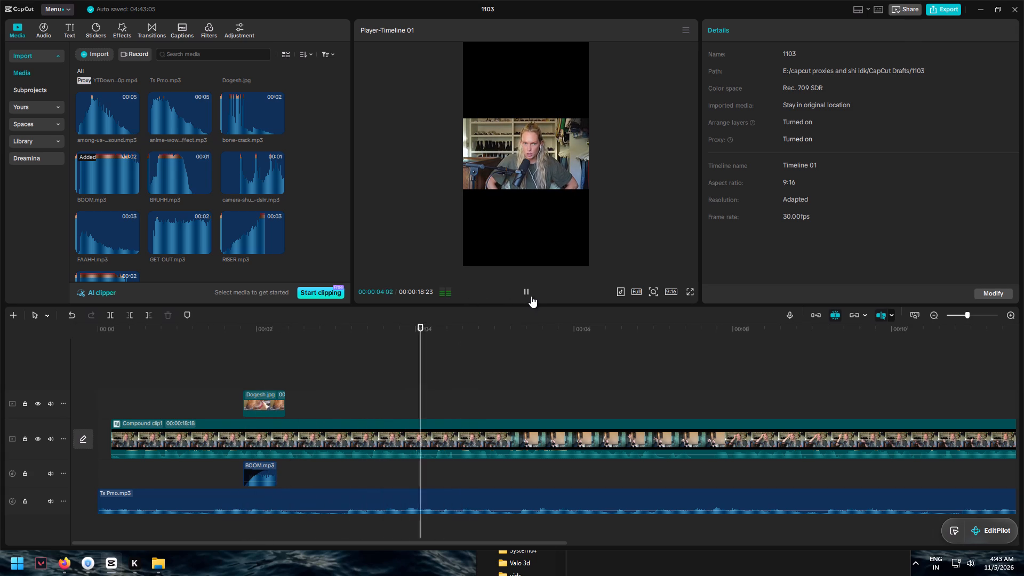
left_click(531, 296)
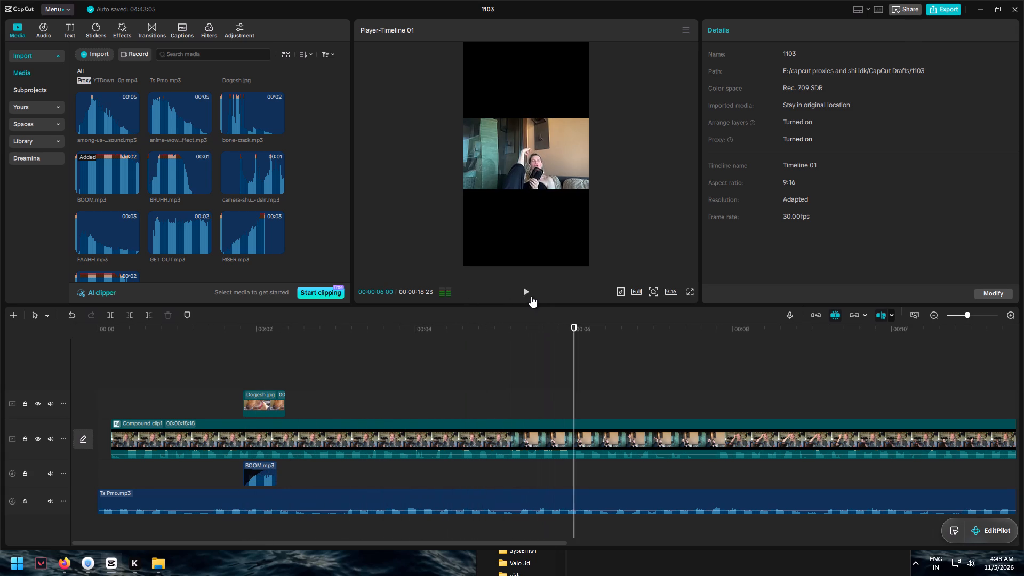
left_click(531, 296)
left_click(531, 296)
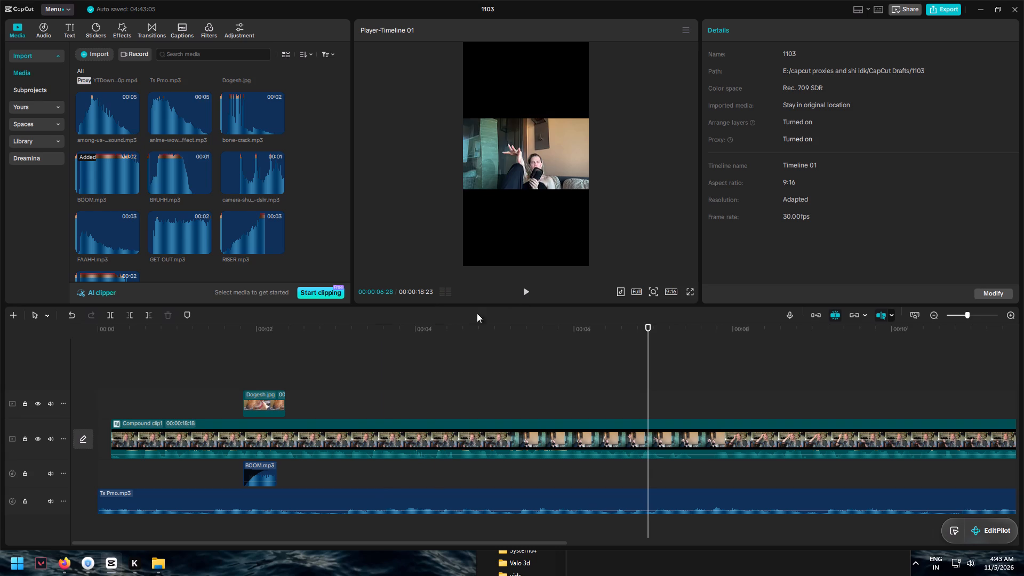
scroll(265, 217, "down", 2)
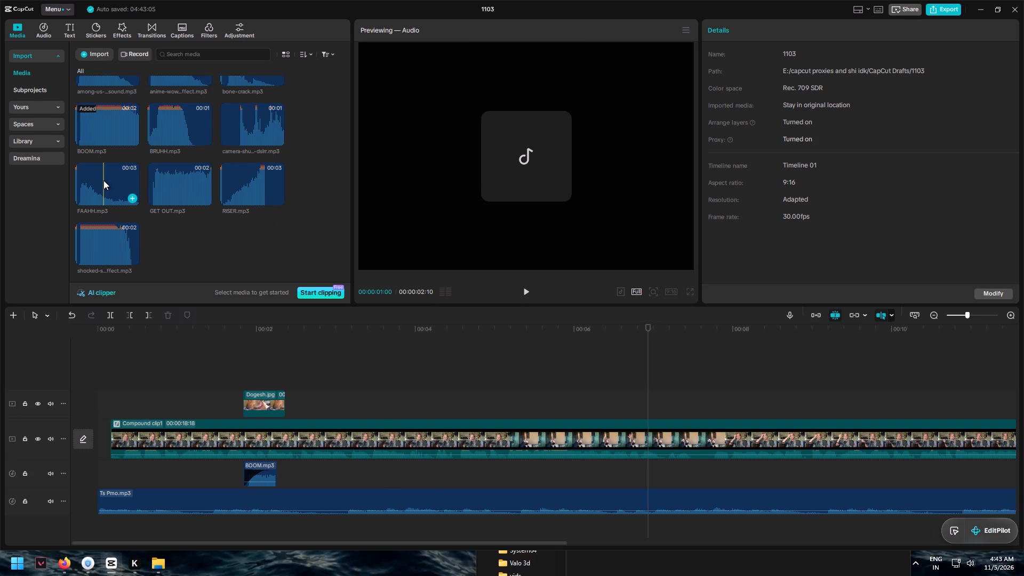
scroll(113, 235, "up", 2)
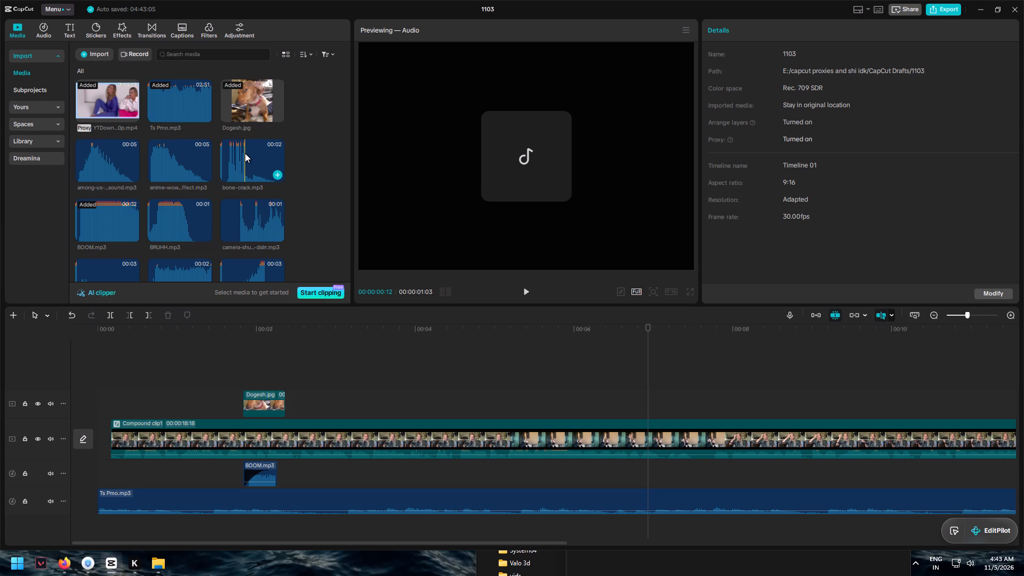
Switch to Firefox and browse the Pinterest images related to the Dogesh pin for a reaction image.
left_click(66, 561)
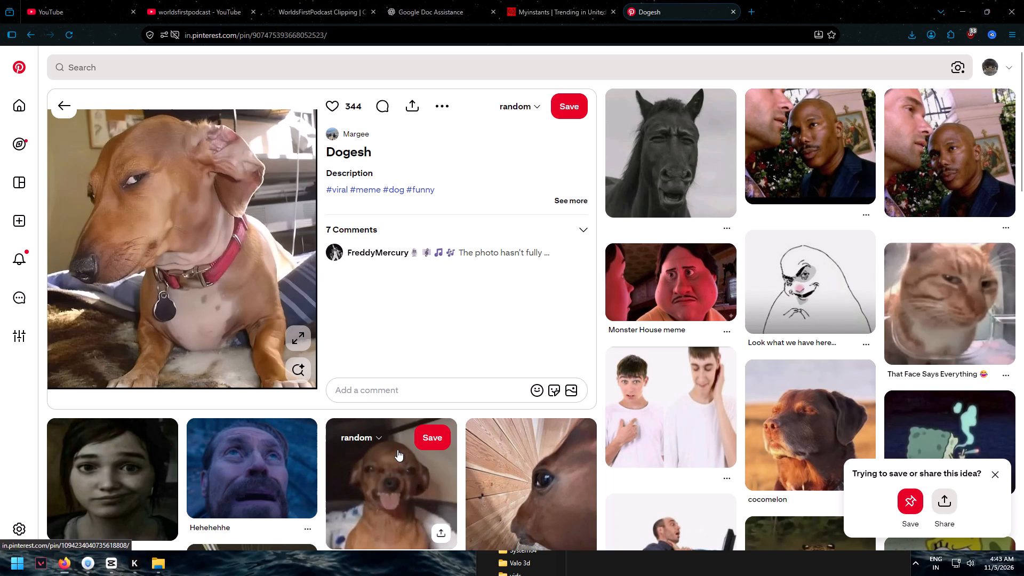
scroll(397, 450, "down", 1)
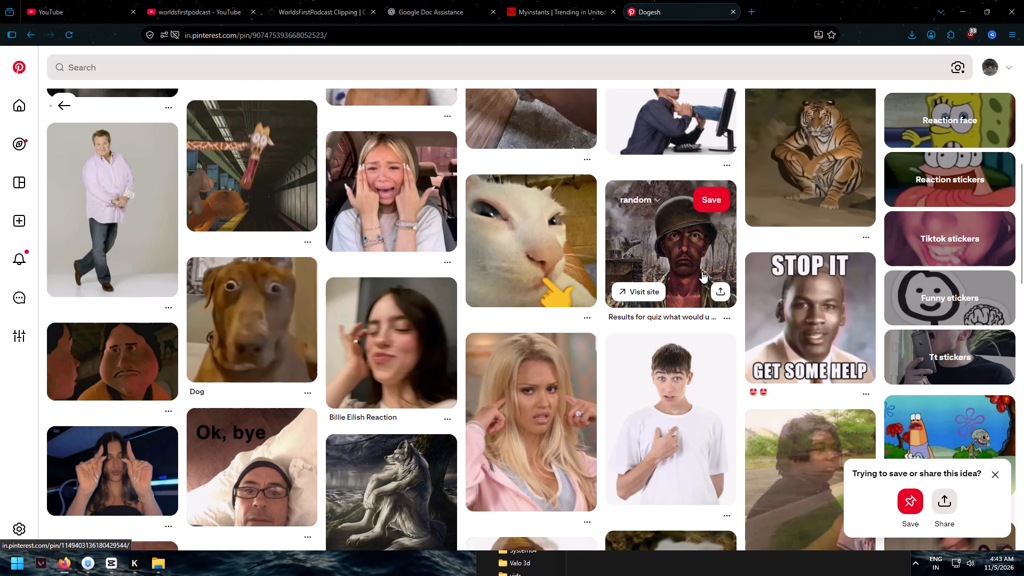
scroll(702, 271, "down", 2)
scroll(702, 271, "up", 1)
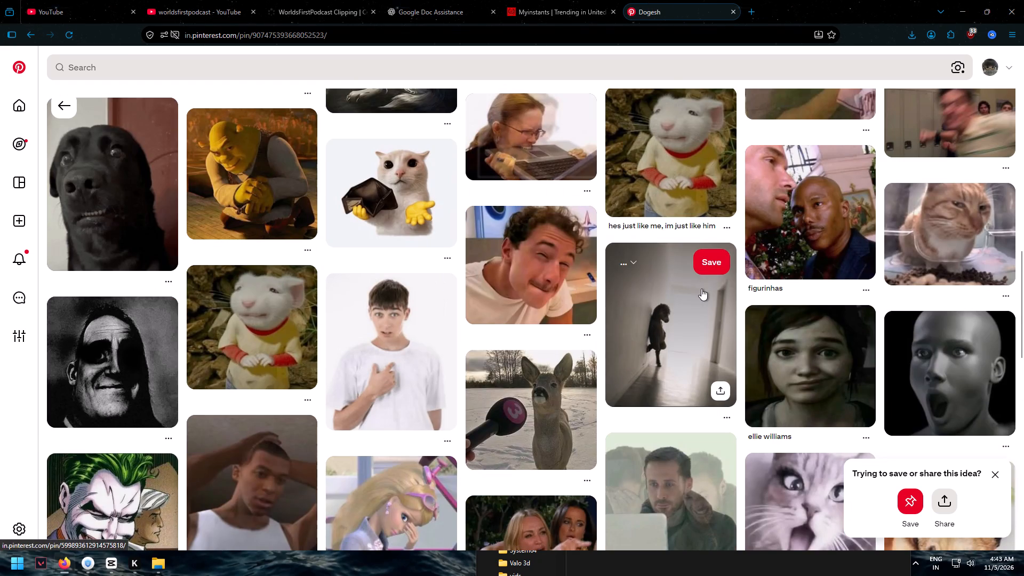
scroll(615, 342, "down", 1)
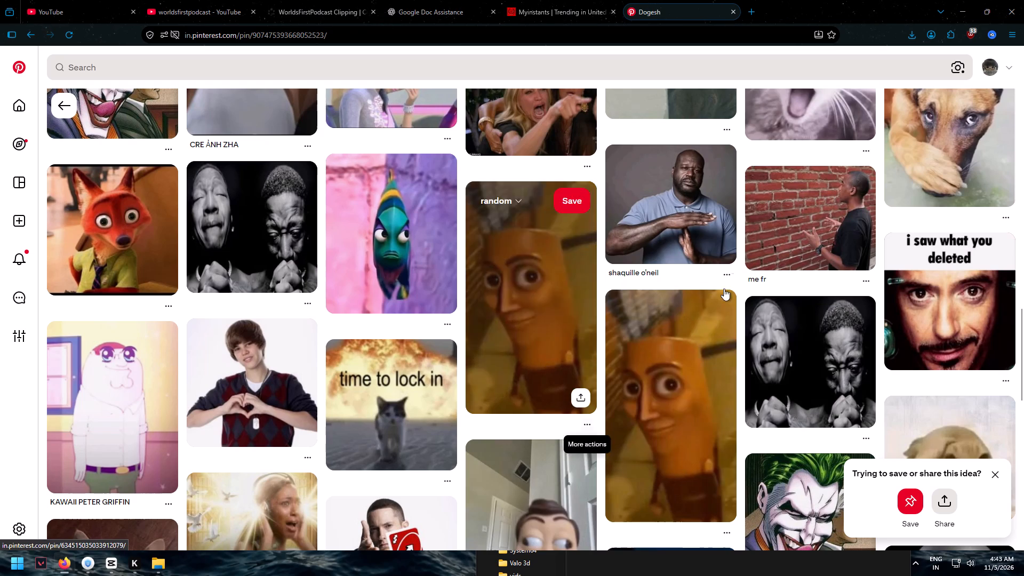
scroll(784, 294, "down", 2)
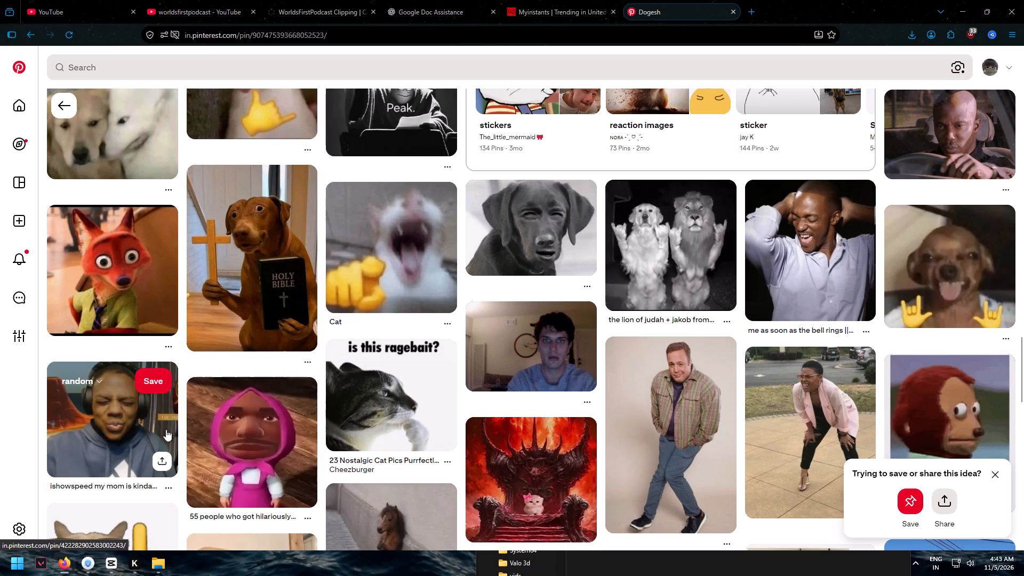
scroll(217, 428, "down", 1)
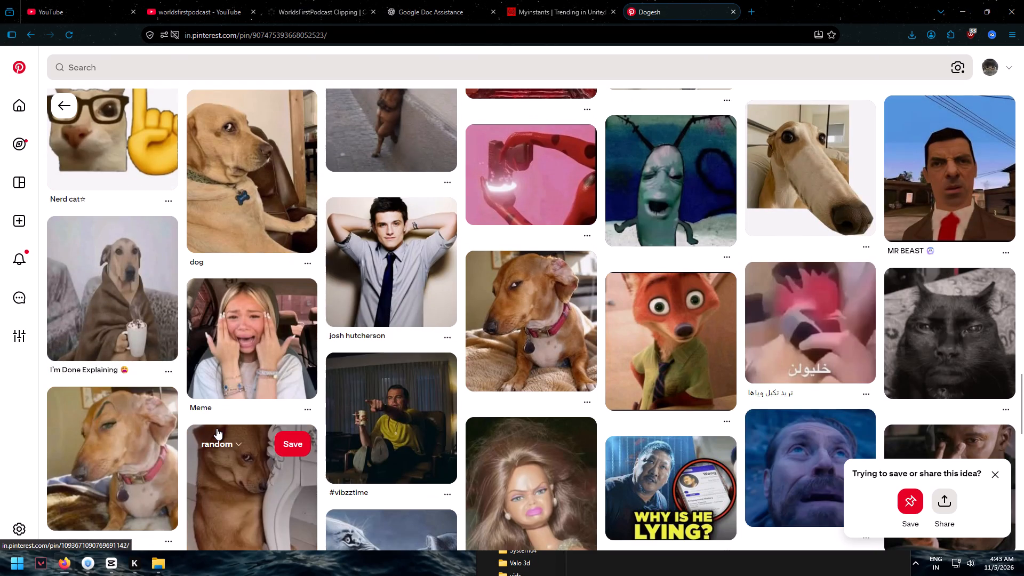
scroll(217, 428, "down", 1)
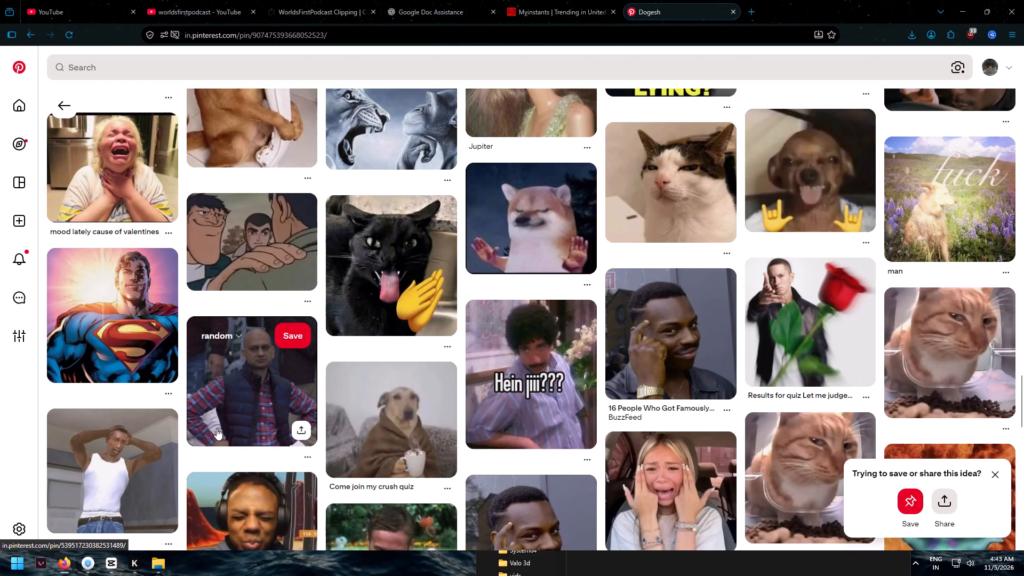
scroll(217, 428, "up", 1)
scroll(73, 347, "up", 1)
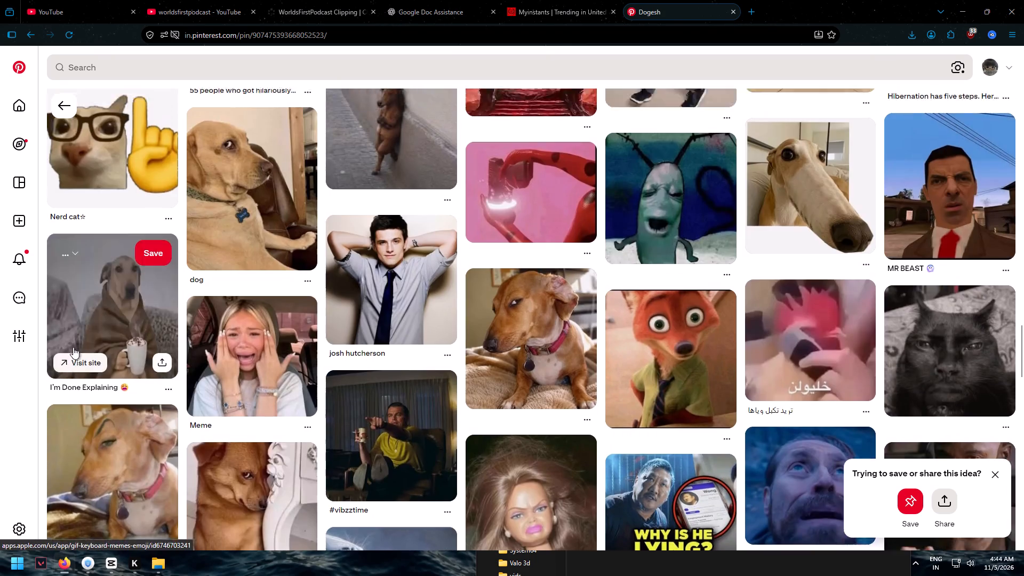
Open the "ishowspeed my mom is kinda homeless" pin, browse its related images, and open the pin of CJ covering his face in the rain.
left_click(111, 397)
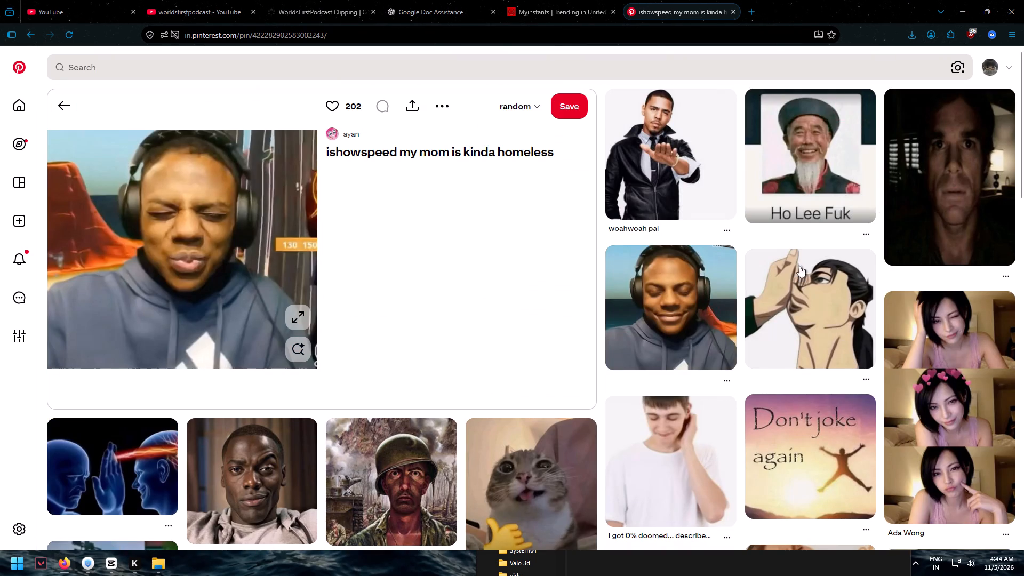
scroll(625, 401, "down", 1)
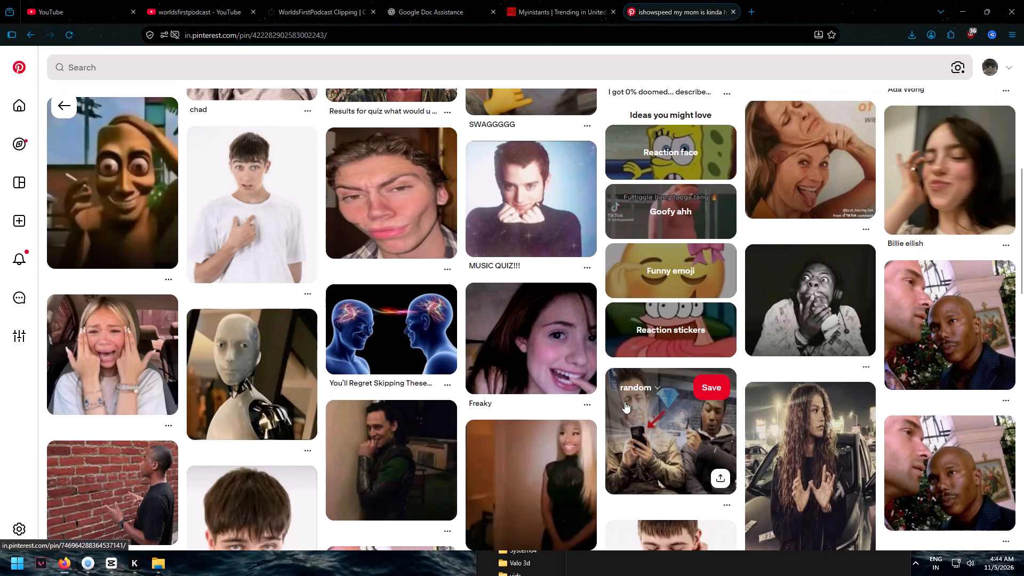
scroll(625, 402, "down", 2)
scroll(625, 402, "up", 1)
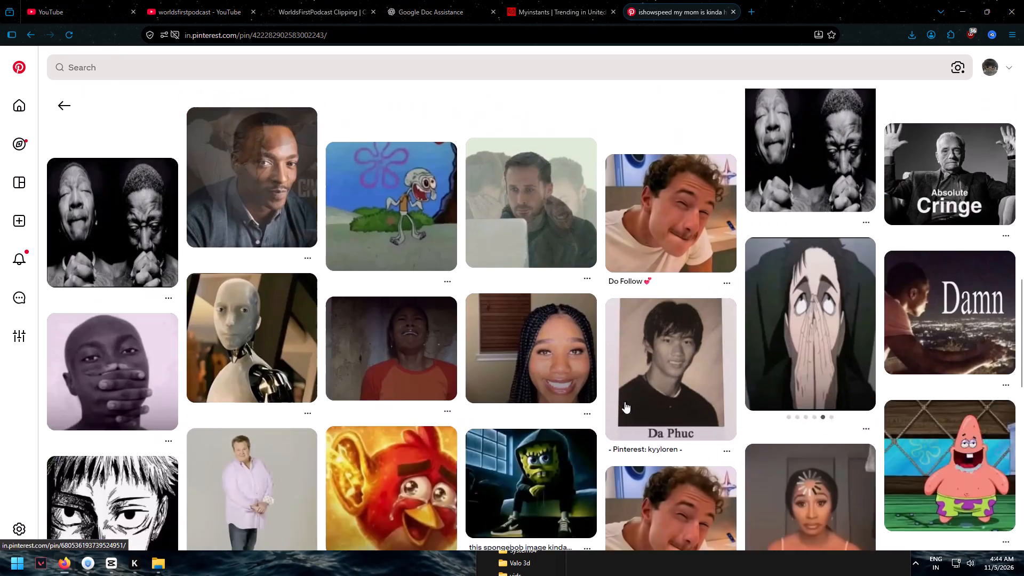
scroll(625, 402, "up", 1)
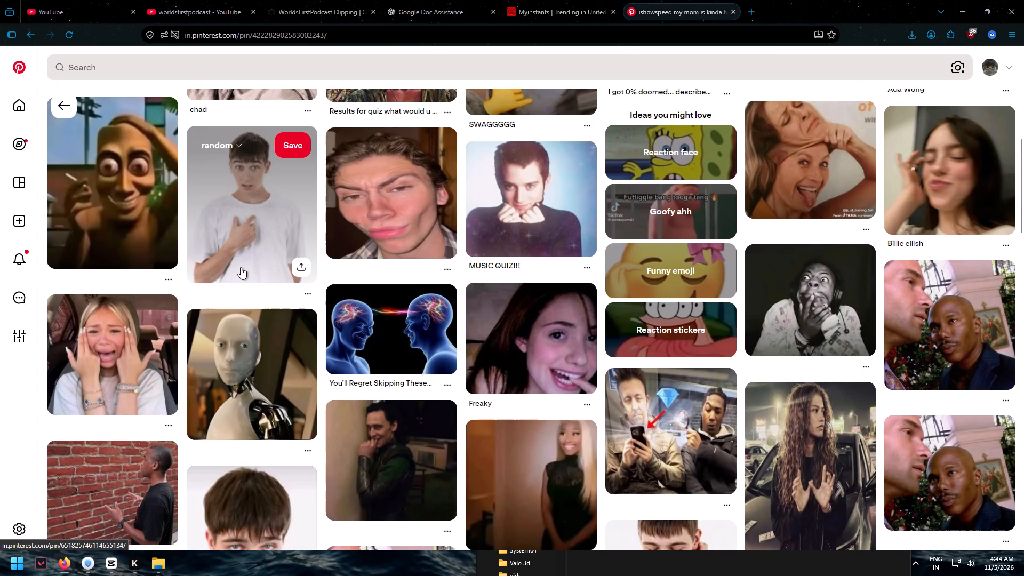
scroll(241, 267, "down", 2)
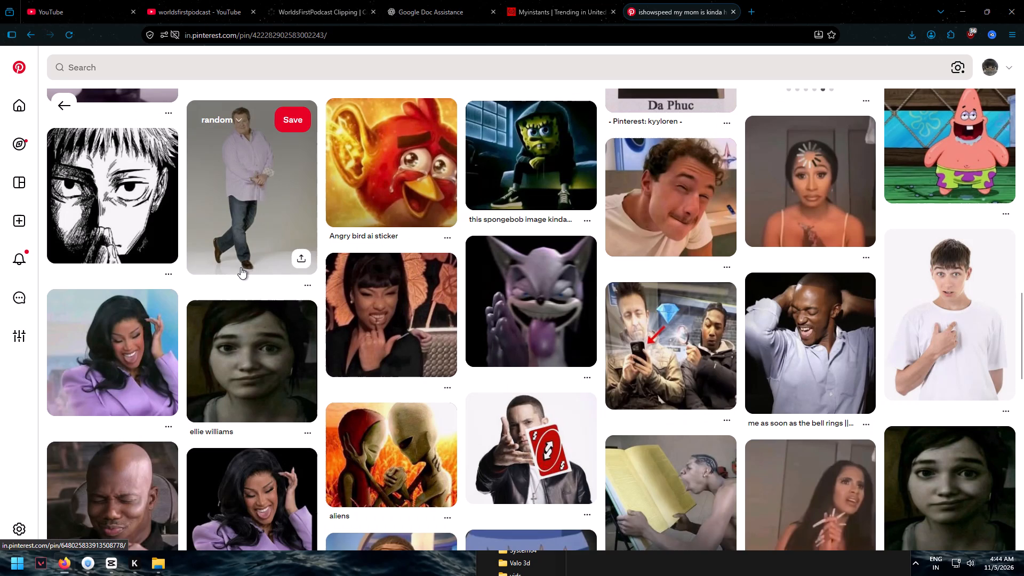
scroll(238, 305, "down", 1)
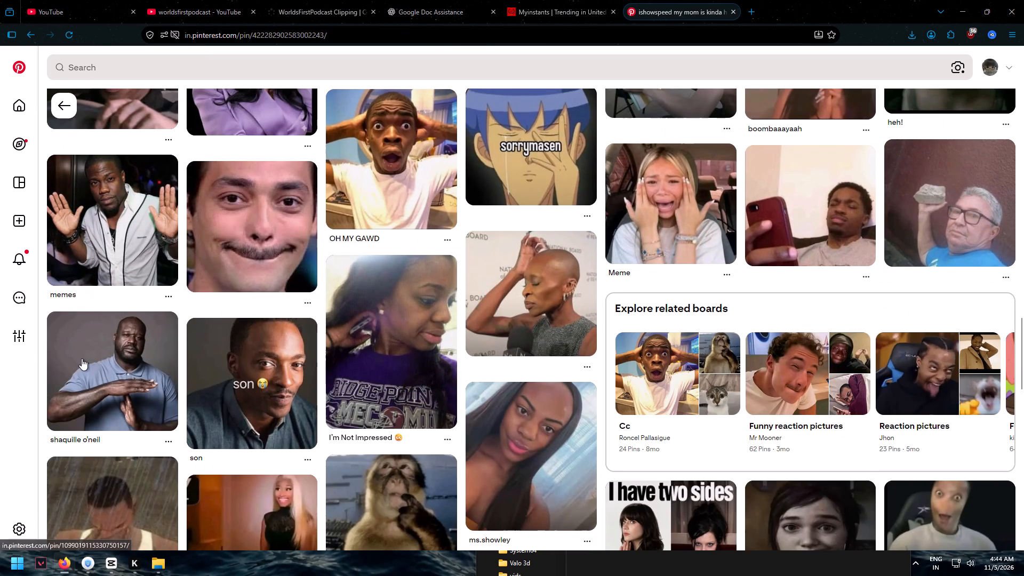
scroll(107, 378, "down", 1)
scroll(103, 319, "up", 1)
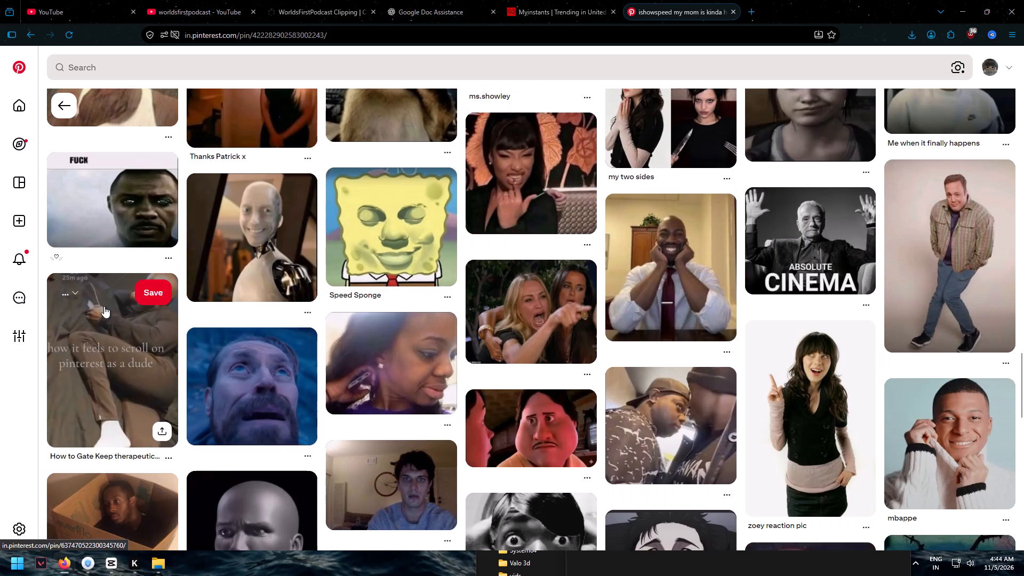
left_click(107, 487)
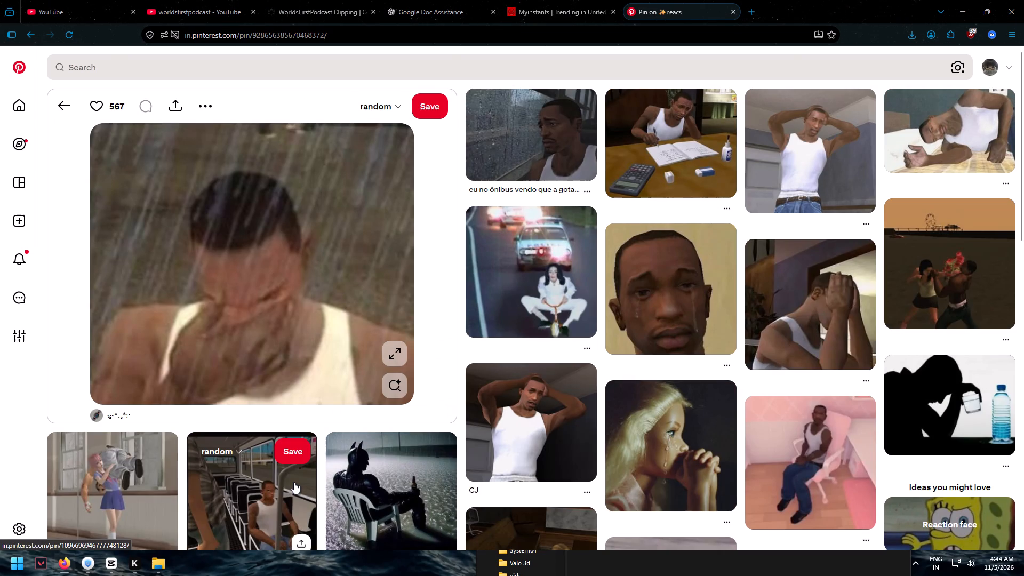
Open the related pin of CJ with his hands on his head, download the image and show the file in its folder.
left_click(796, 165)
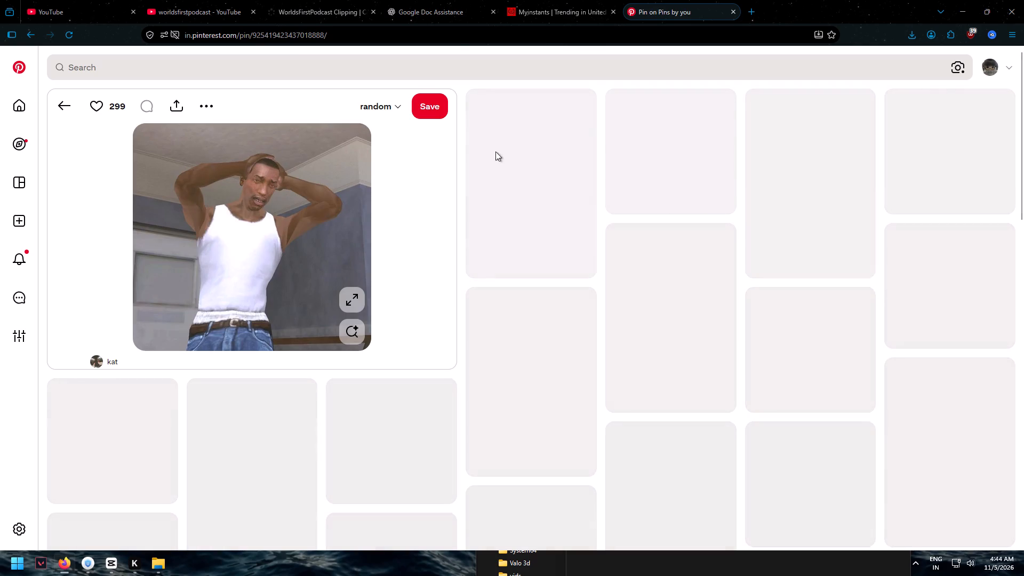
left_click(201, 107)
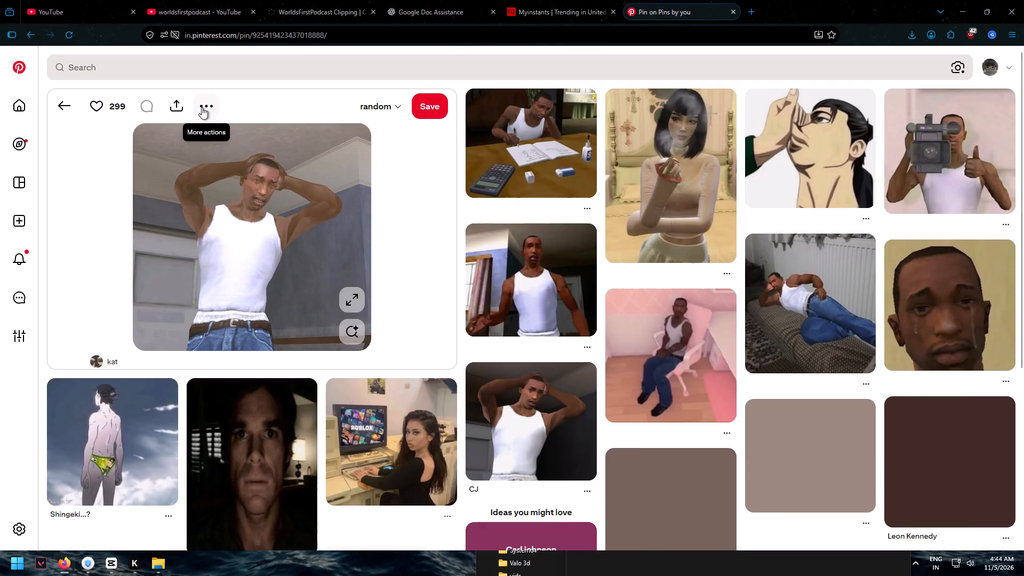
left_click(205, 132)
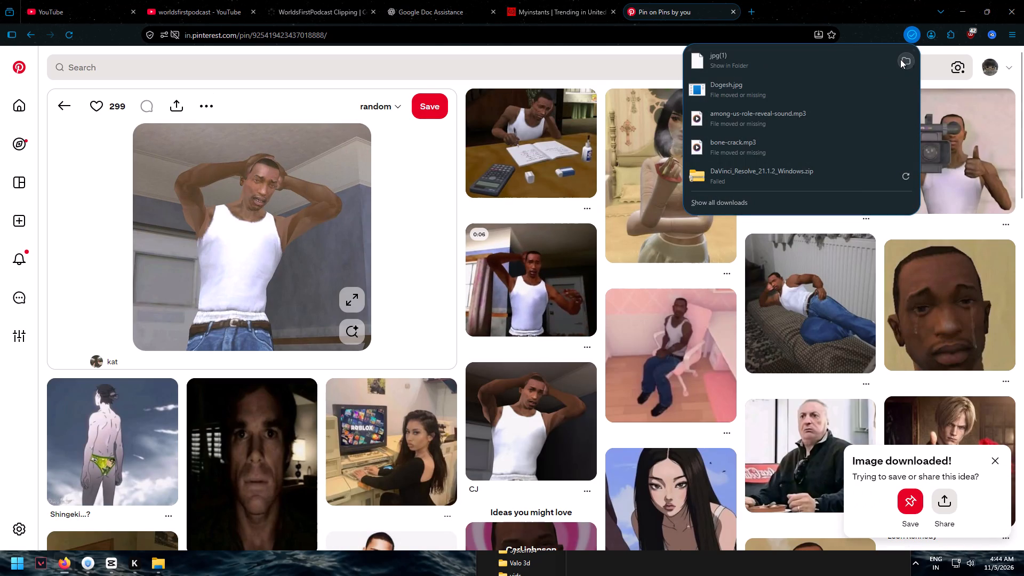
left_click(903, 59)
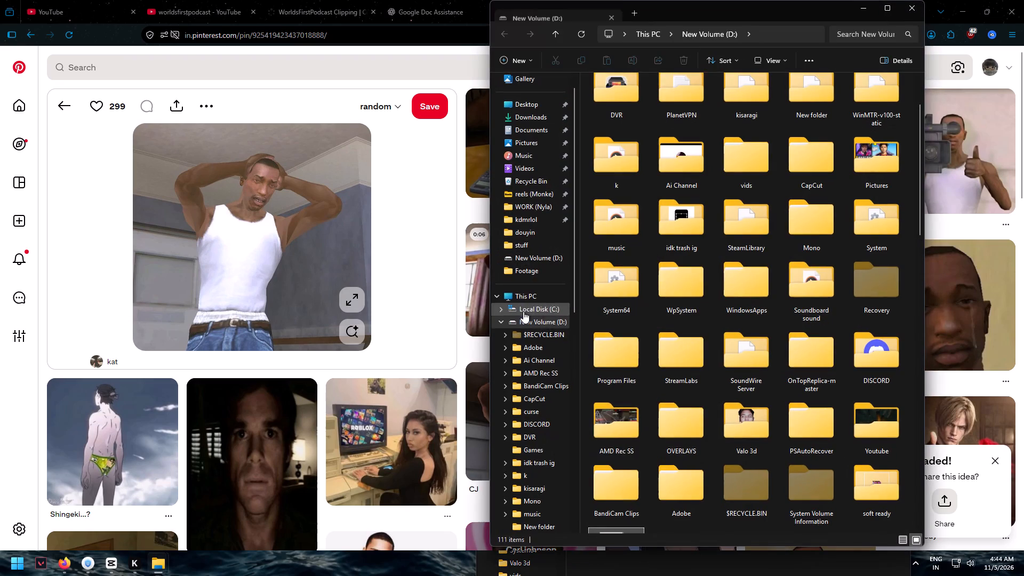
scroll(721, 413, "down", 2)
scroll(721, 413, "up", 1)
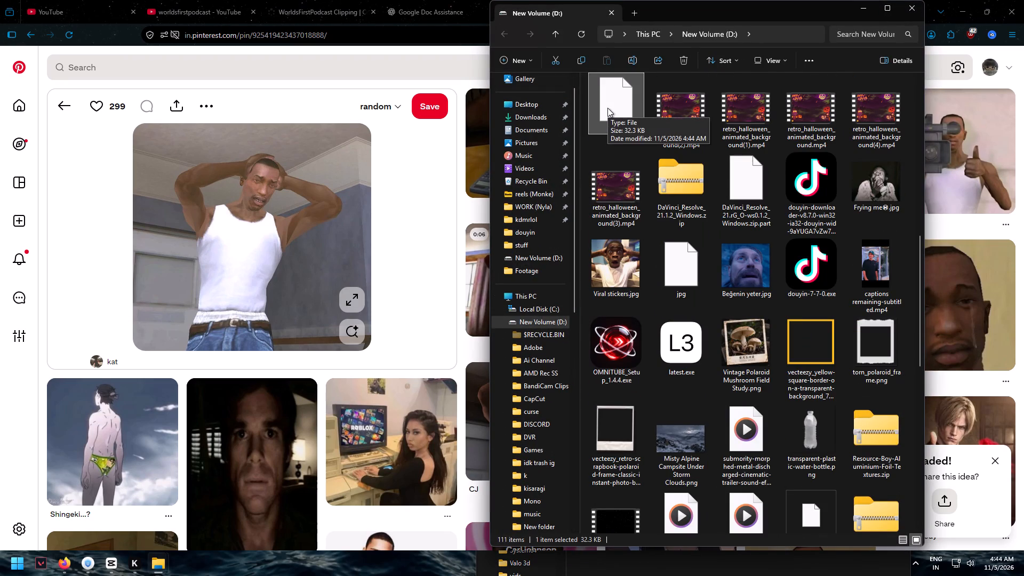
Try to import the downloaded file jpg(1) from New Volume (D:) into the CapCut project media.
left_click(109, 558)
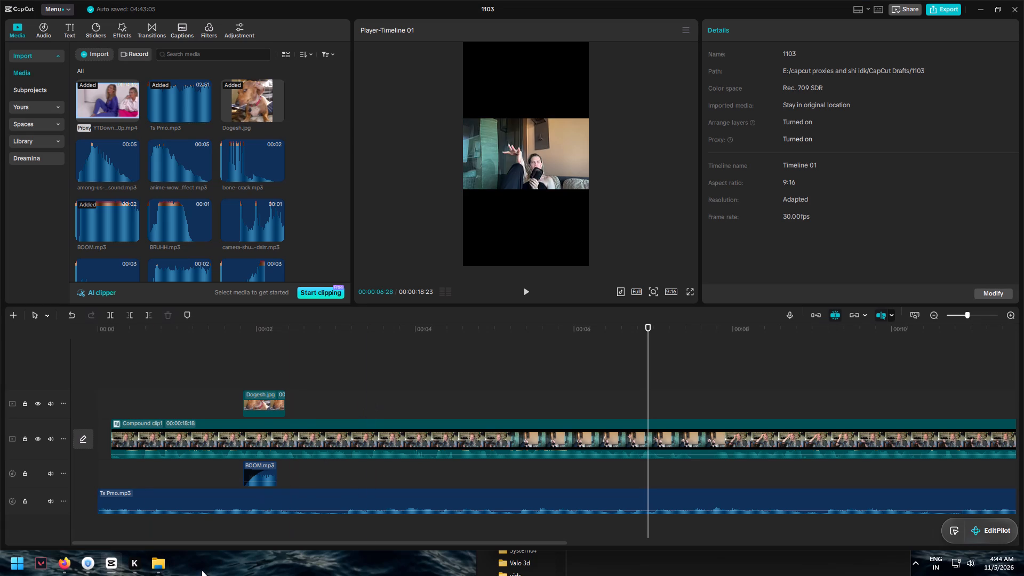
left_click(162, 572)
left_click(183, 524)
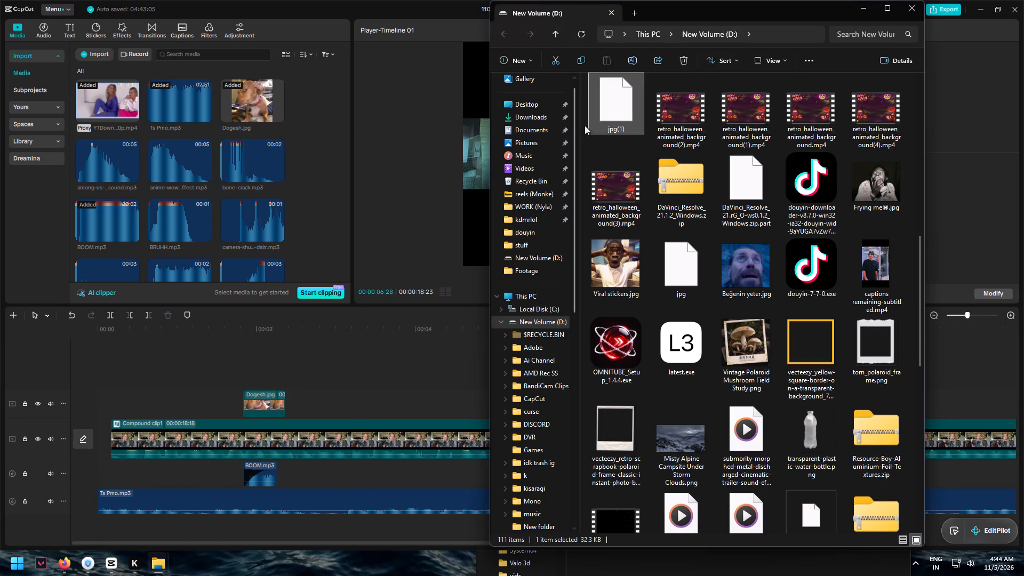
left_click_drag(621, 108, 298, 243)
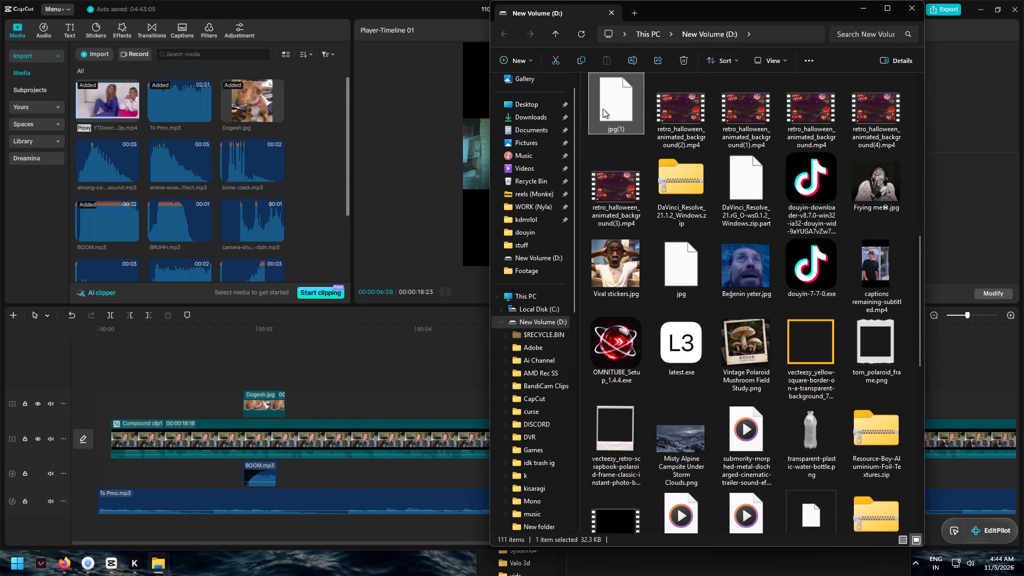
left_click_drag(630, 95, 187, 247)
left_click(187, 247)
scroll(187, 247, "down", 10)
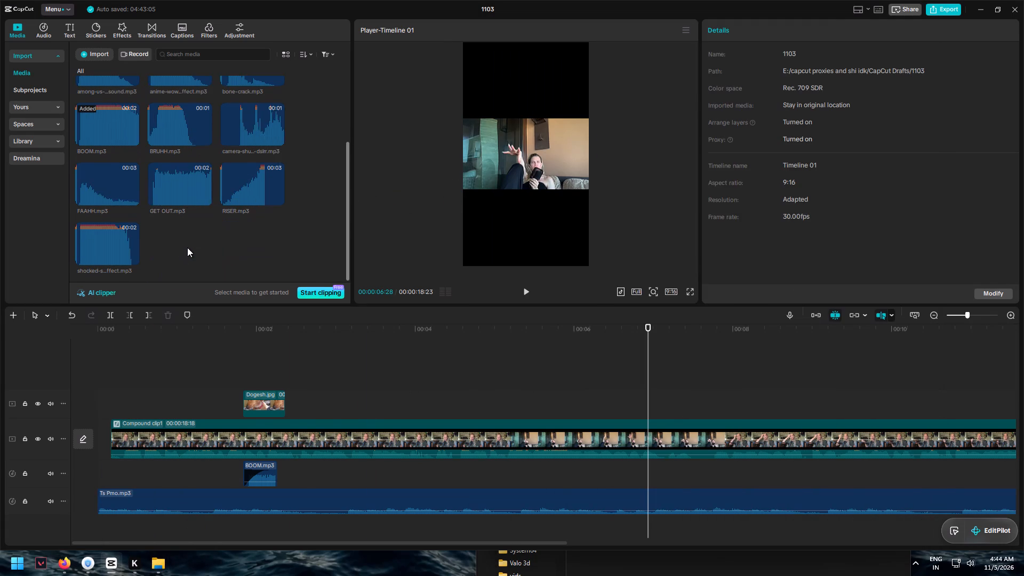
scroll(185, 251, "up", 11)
Return to the rain pin in Firefox, download the image from the related pin titled CJ, and show CJ.jpg in its folder.
left_click(71, 569)
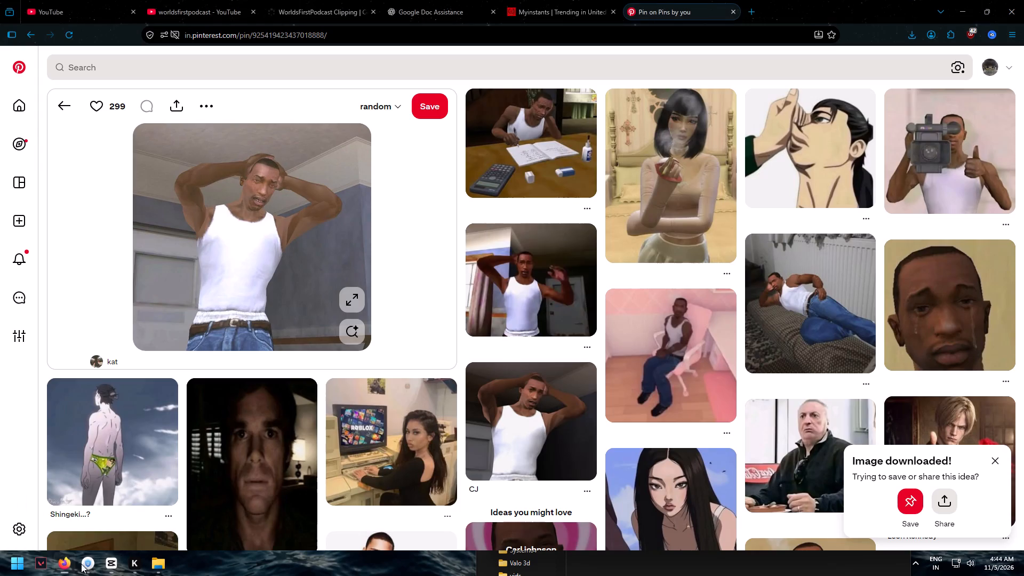
left_click(32, 38)
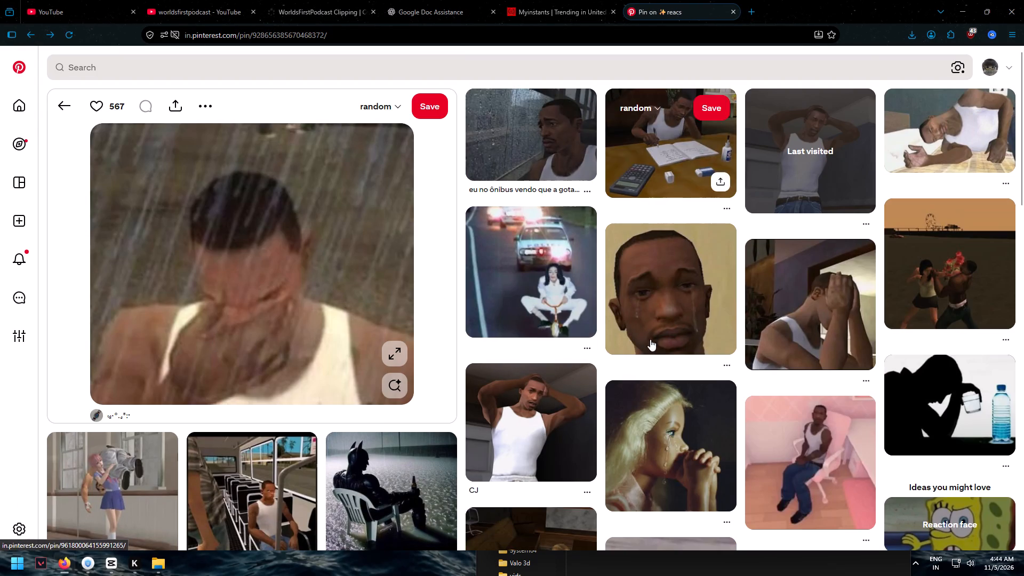
left_click(559, 439)
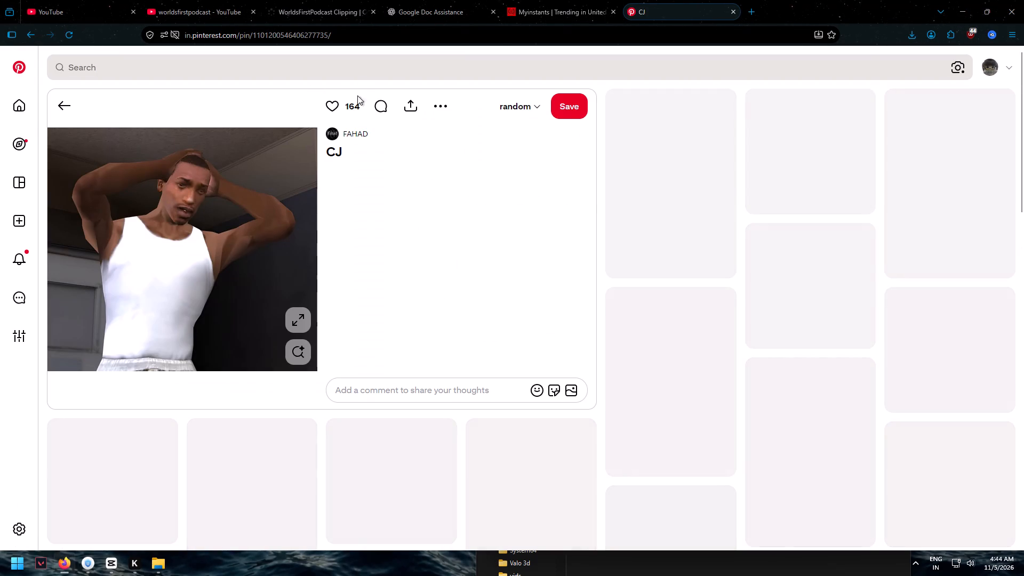
left_click(444, 113)
left_click(436, 141)
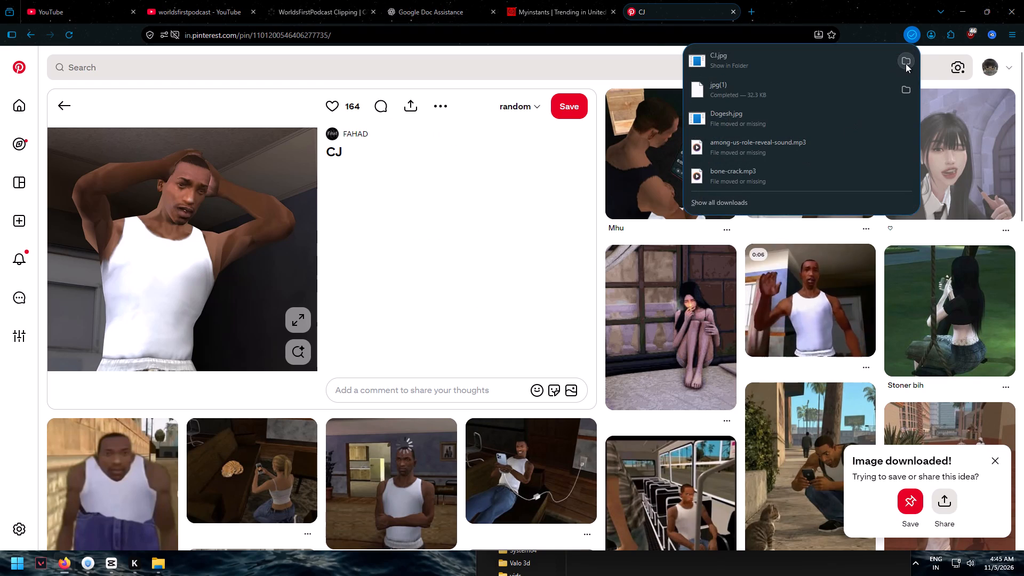
left_click(906, 63)
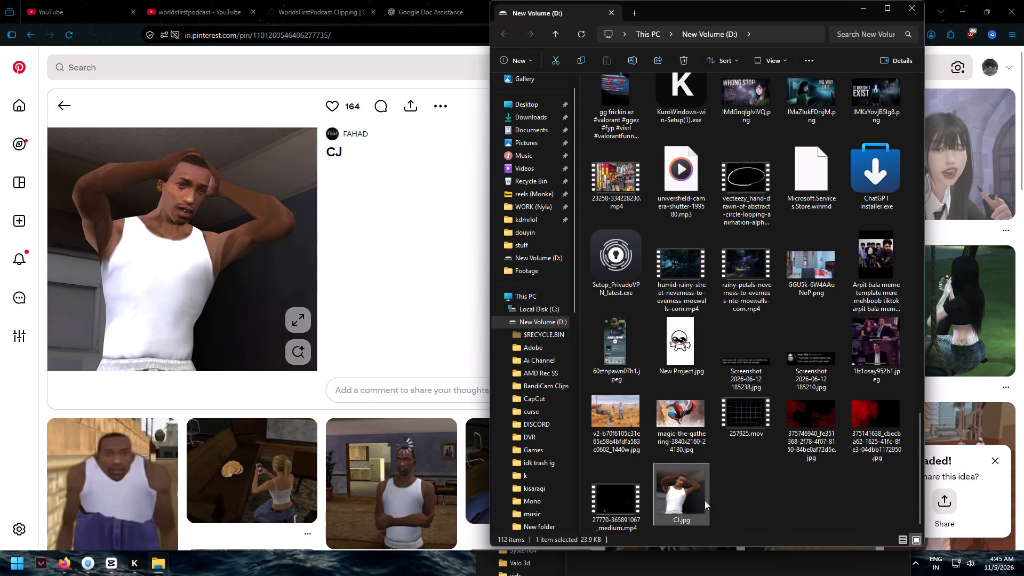
Import CJ.jpg from the New Volume (D:) folder into the CapCut project media.
left_click(110, 571)
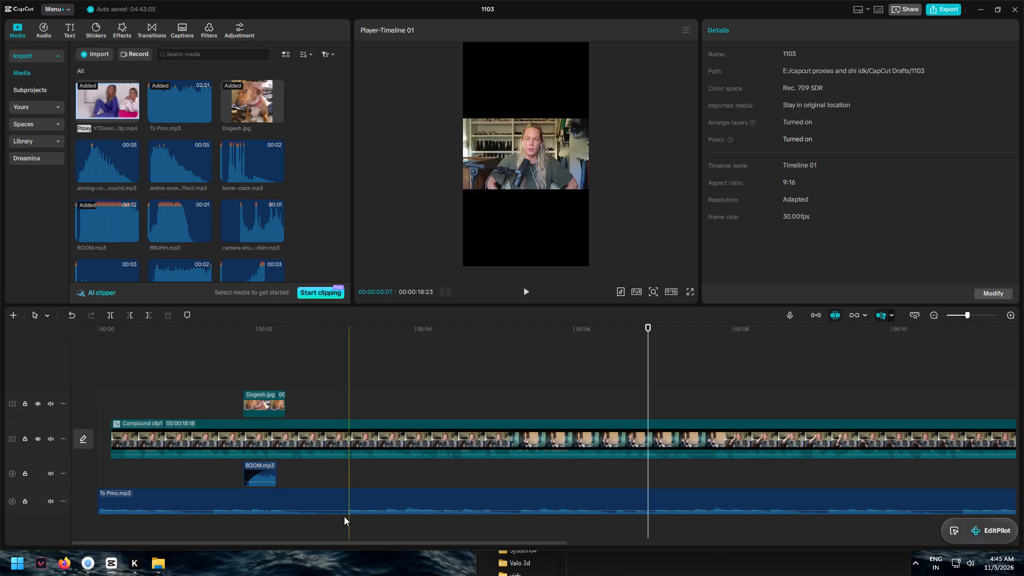
left_click(184, 527)
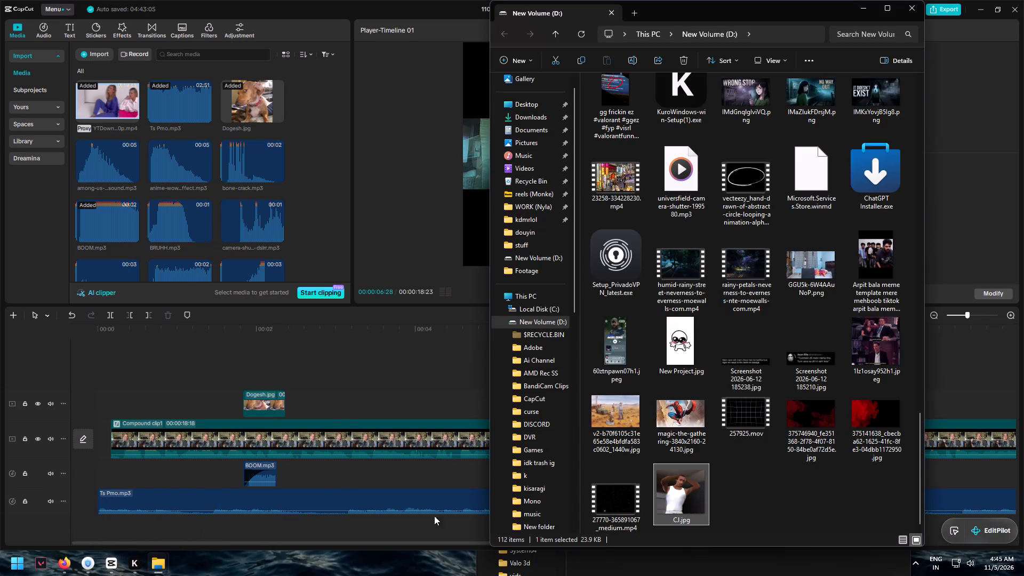
left_click_drag(677, 497, 279, 247)
left_click(279, 247)
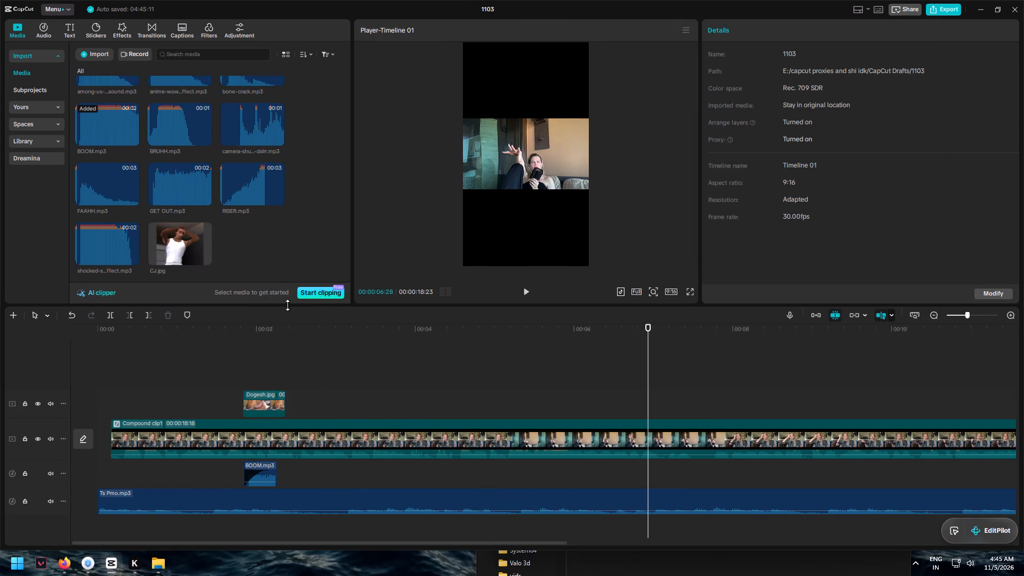
Add CJ.jpg to the timeline above the compound clip, shorten it to under half a second and park it near 9 seconds.
left_click_drag(175, 246, 555, 473)
left_click_drag(953, 403, 621, 387)
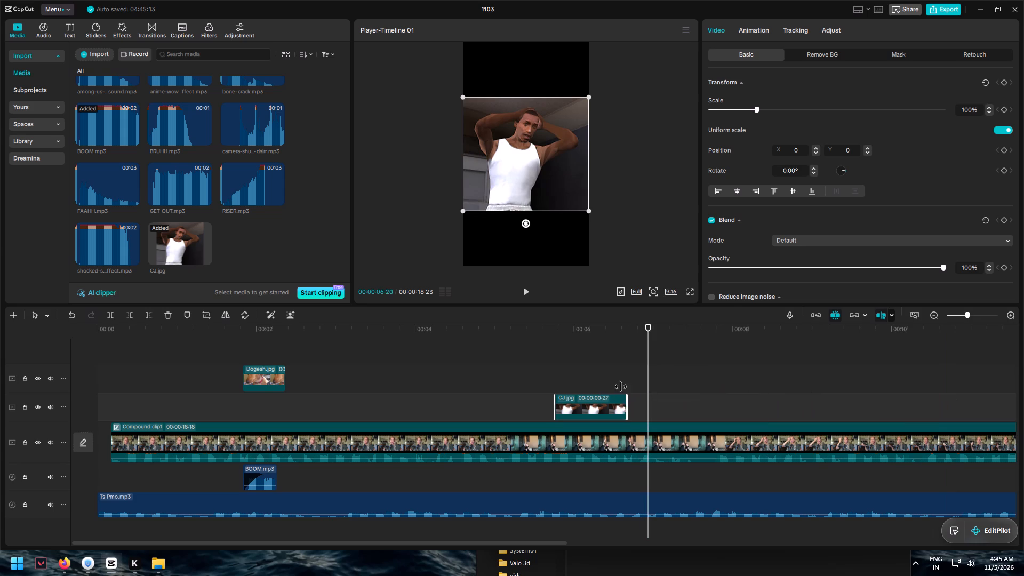
left_click_drag(621, 387, 585, 387)
left_click(585, 387)
left_click_drag(568, 399, 627, 407)
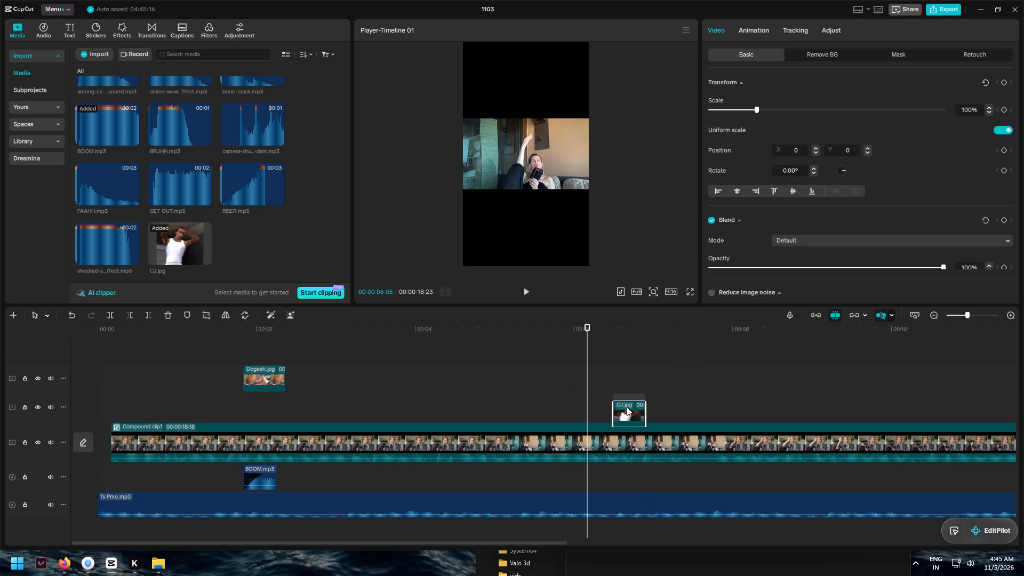
left_click_drag(627, 407, 834, 368)
left_click(834, 368)
Find the hand-raising moment by playback, move the CJ.jpg overlay to start at about 00:00:06:21, extend it to 23 frames and preview it.
left_click(520, 349)
left_click(526, 290)
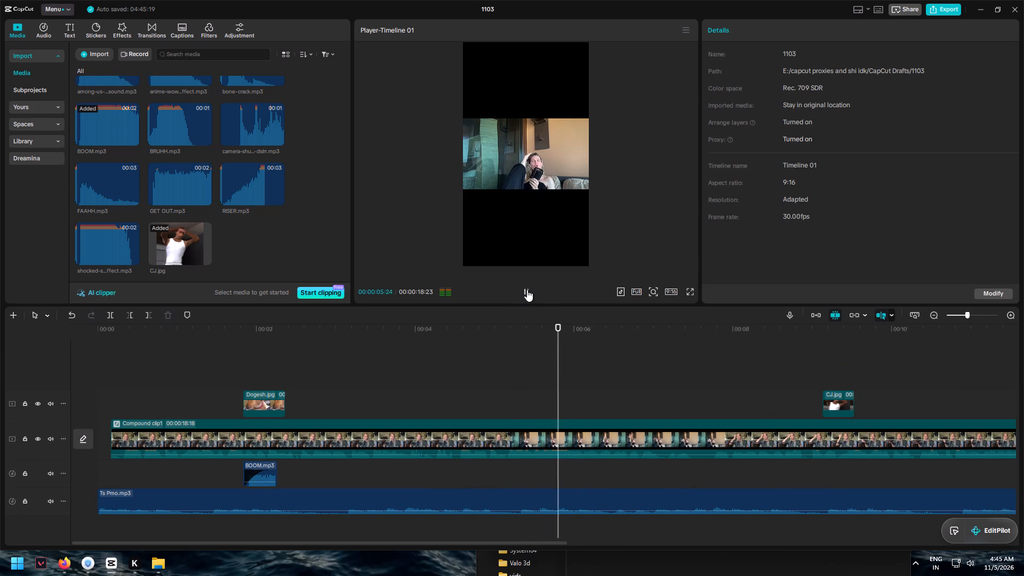
left_click(527, 290)
left_click(527, 290)
left_click(527, 290)
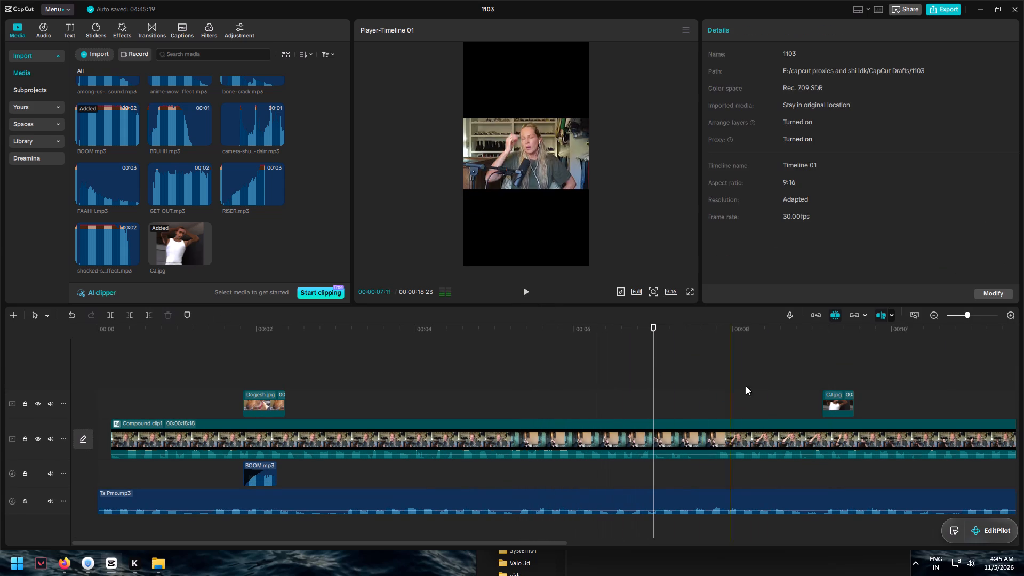
left_click_drag(847, 404, 655, 410)
left_click_drag(663, 405, 691, 407)
left_click_drag(658, 401, 653, 463)
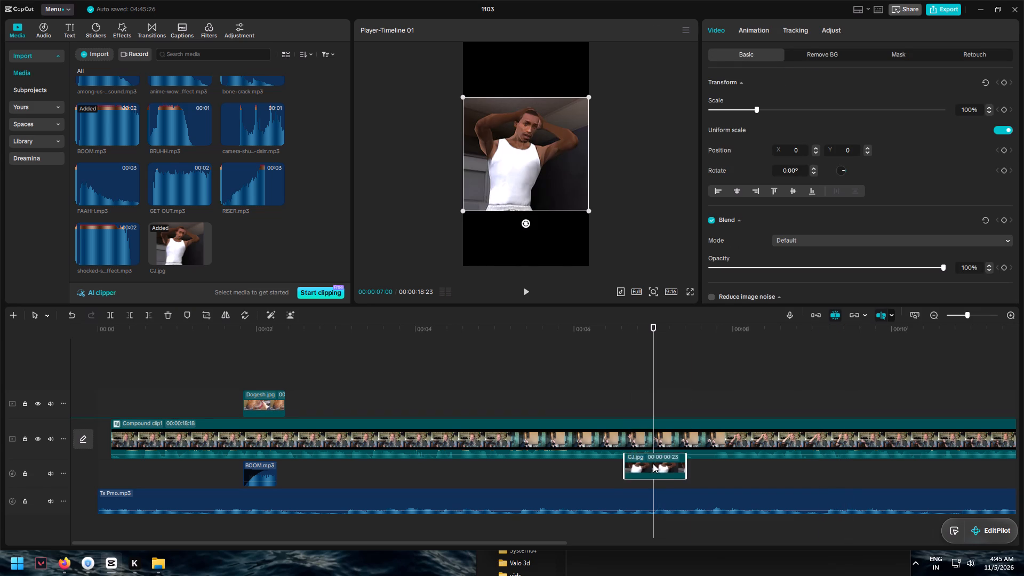
left_click_drag(653, 463, 658, 474)
left_click(658, 474)
left_click(607, 396)
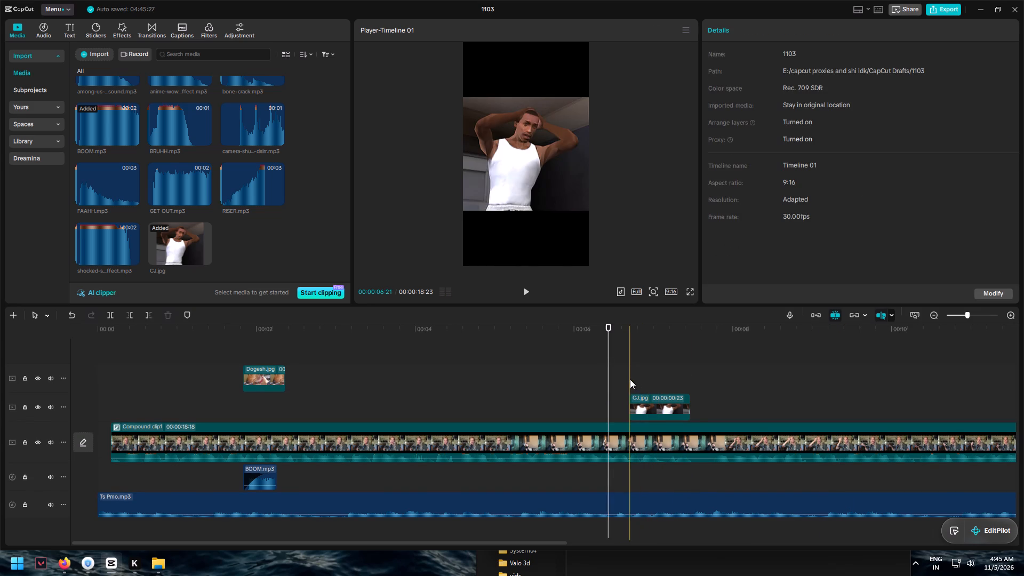
left_click(630, 379)
left_click(524, 293)
double_click(524, 293)
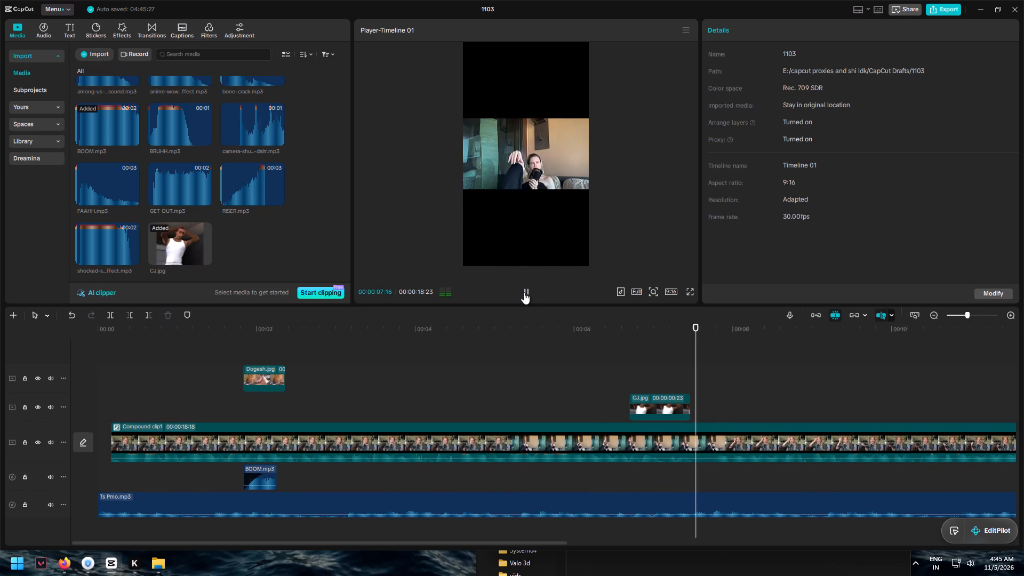
left_click(524, 292)
Scale the CJ.jpg overlay to 50% and place it in the black area above the podcast video, at about X 82, Y 983.
left_click(658, 396)
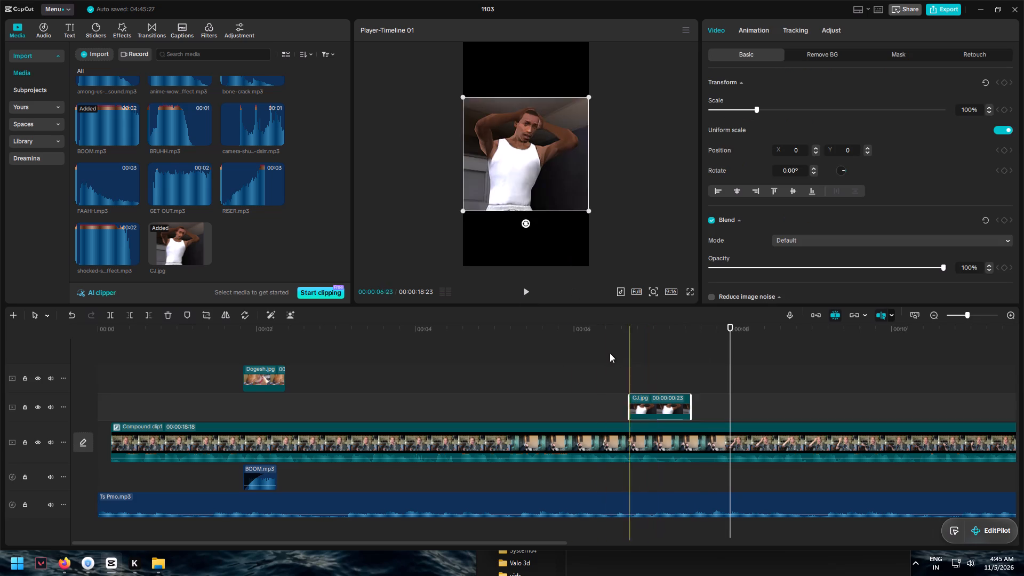
left_click(641, 358)
left_click(542, 195)
left_click_drag(589, 208, 546, 173)
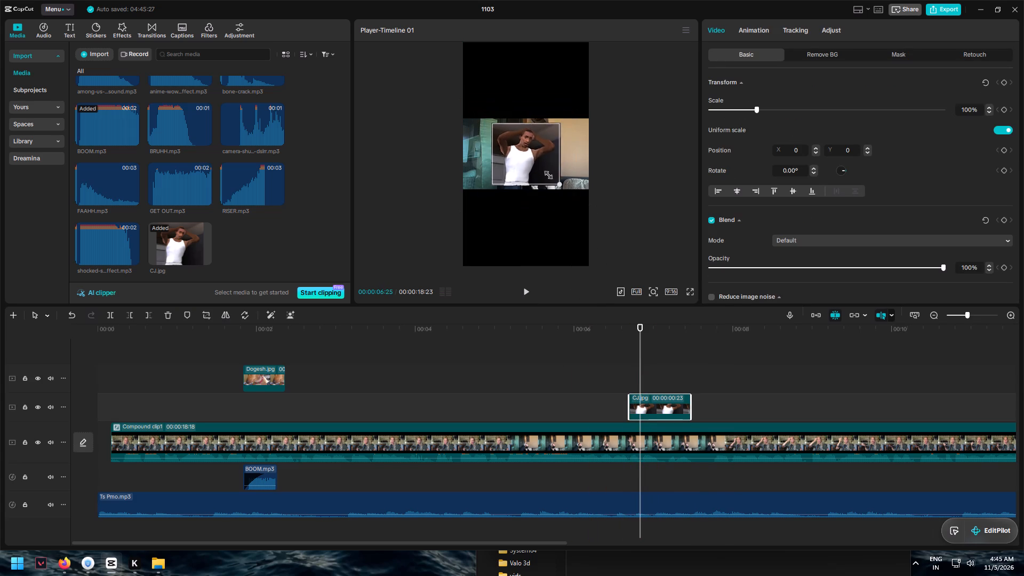
left_click_drag(546, 173, 543, 171)
left_click_drag(530, 154, 534, 217)
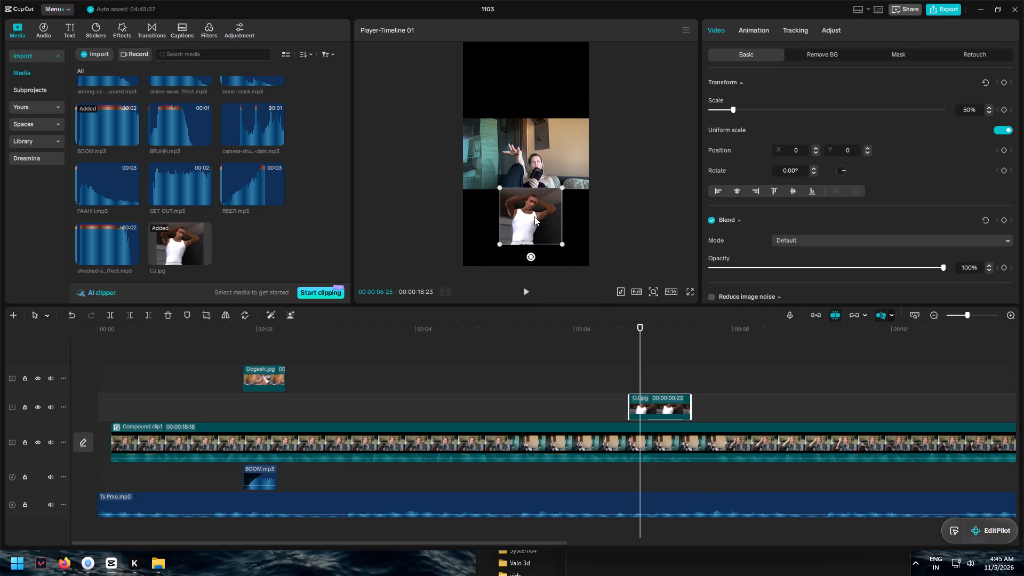
left_click_drag(534, 217, 540, 223)
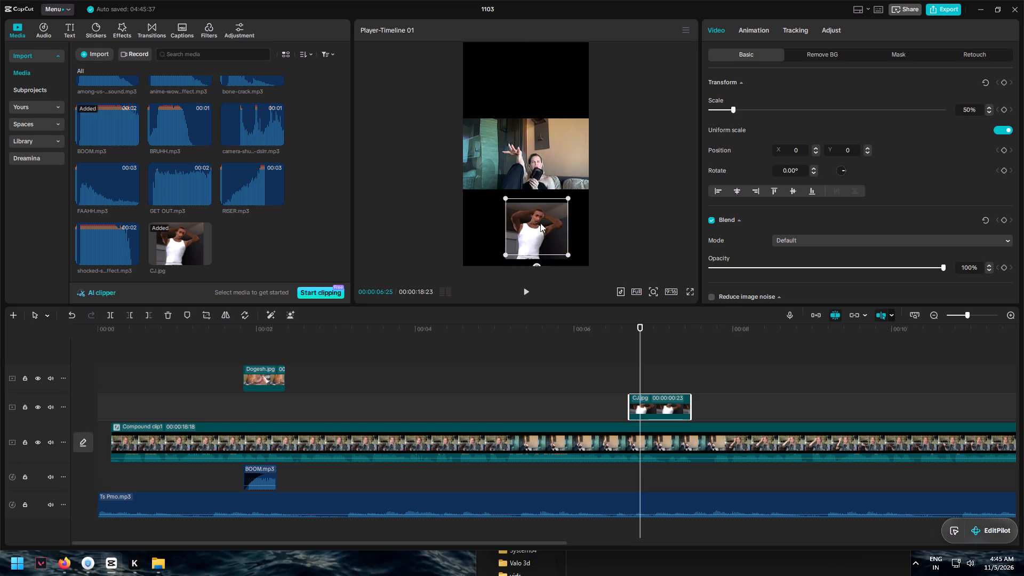
left_click_drag(540, 223, 534, 97)
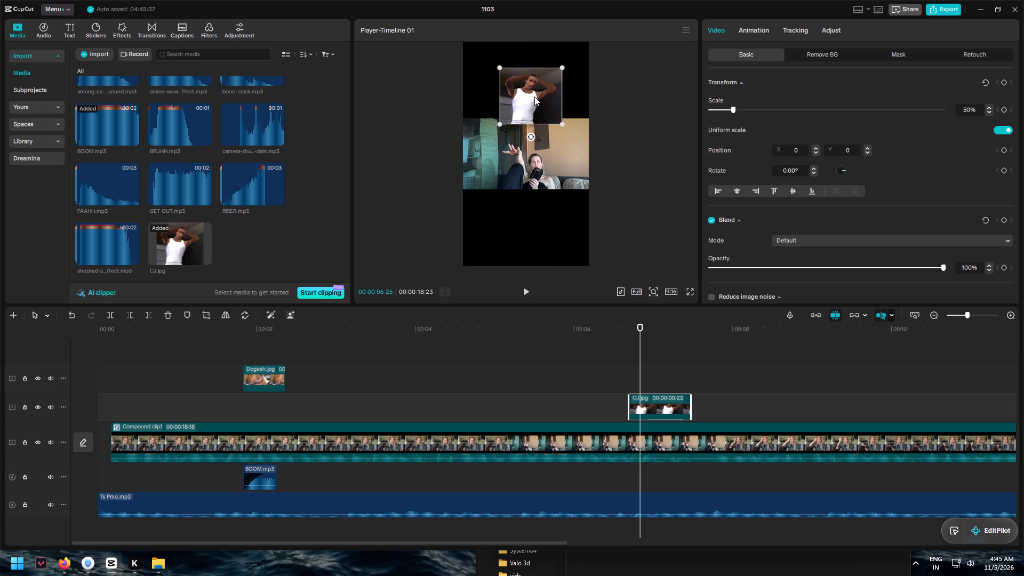
left_click_drag(534, 97, 534, 97)
Set the CJ.jpg overlay's opacity to 65% and preview that section.
left_click(878, 269)
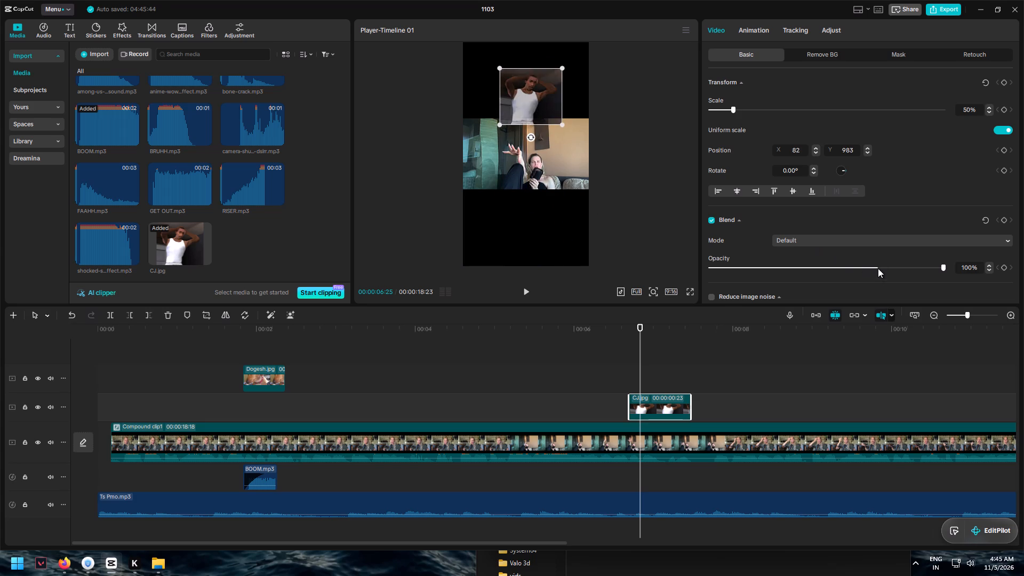
left_click(842, 267)
double_click(862, 271)
left_click(584, 381)
left_click(523, 295)
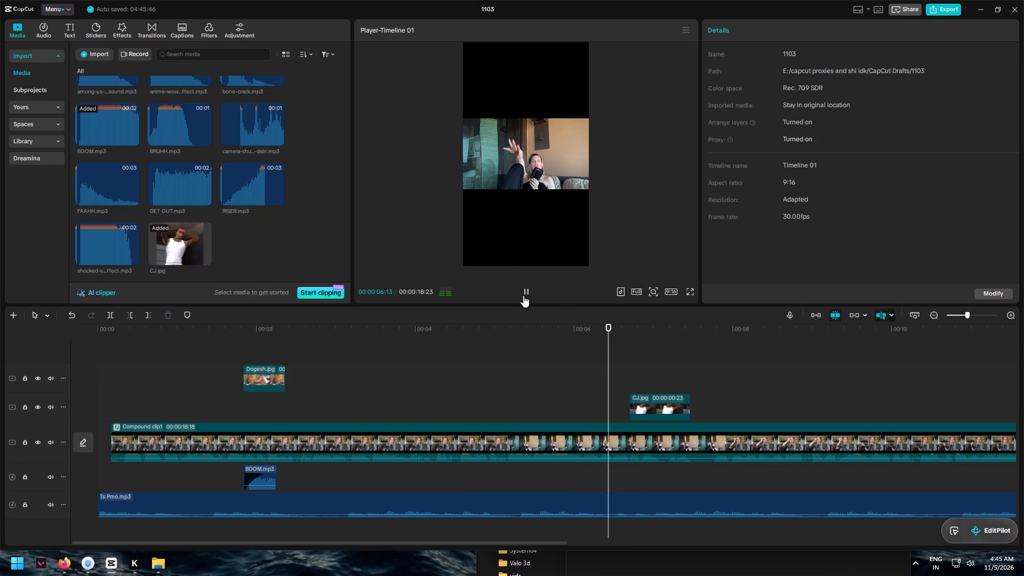
left_click(523, 295)
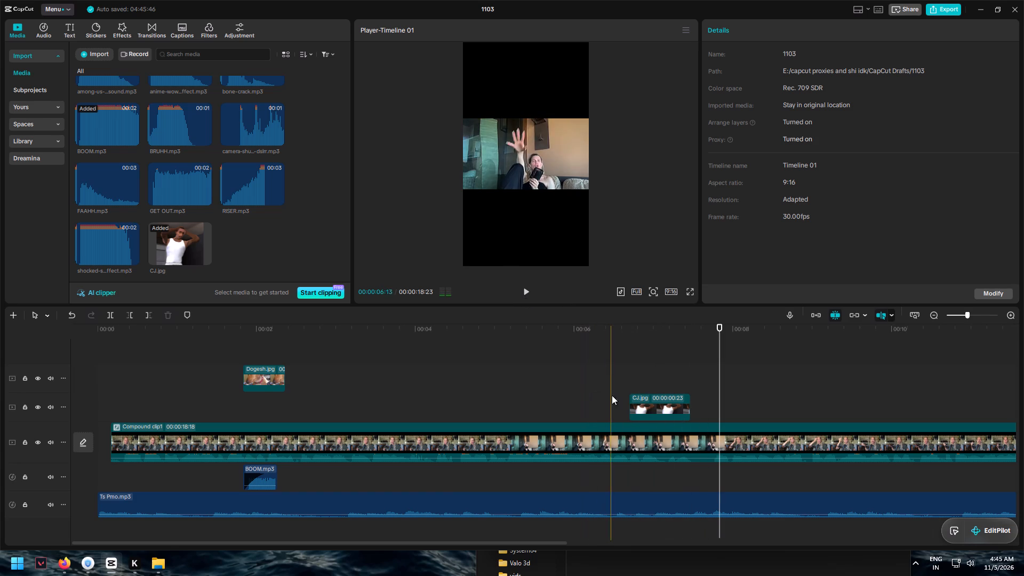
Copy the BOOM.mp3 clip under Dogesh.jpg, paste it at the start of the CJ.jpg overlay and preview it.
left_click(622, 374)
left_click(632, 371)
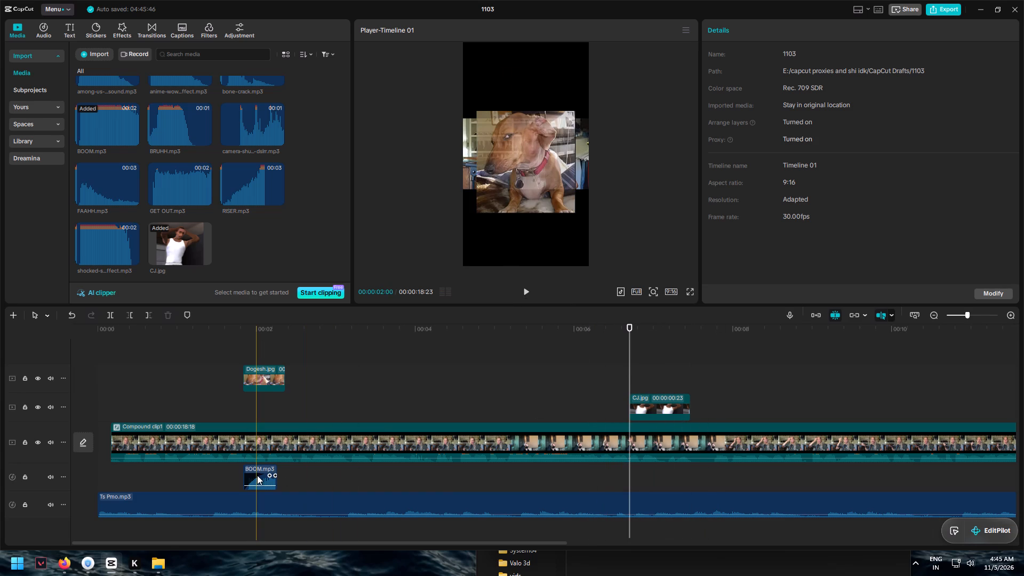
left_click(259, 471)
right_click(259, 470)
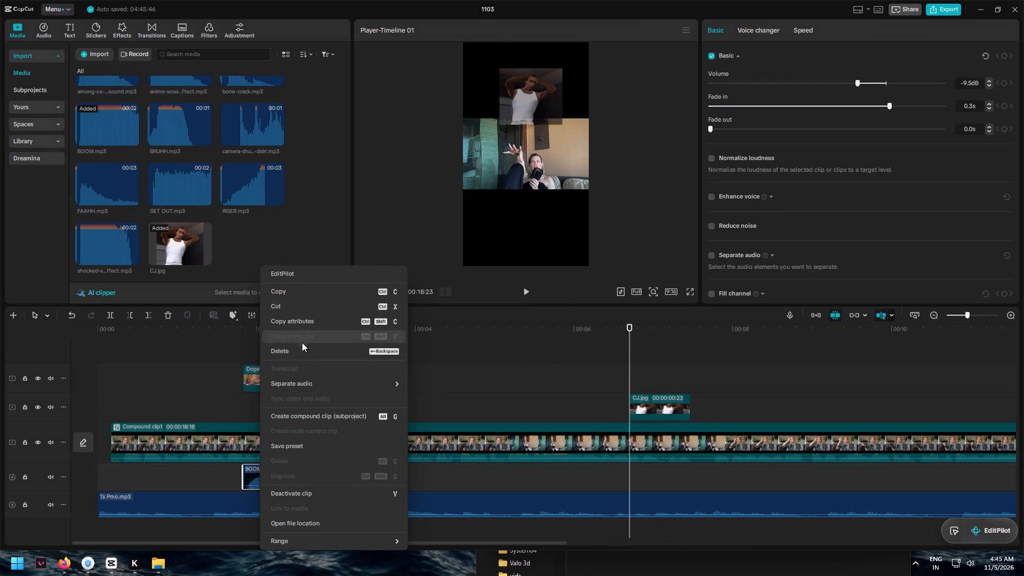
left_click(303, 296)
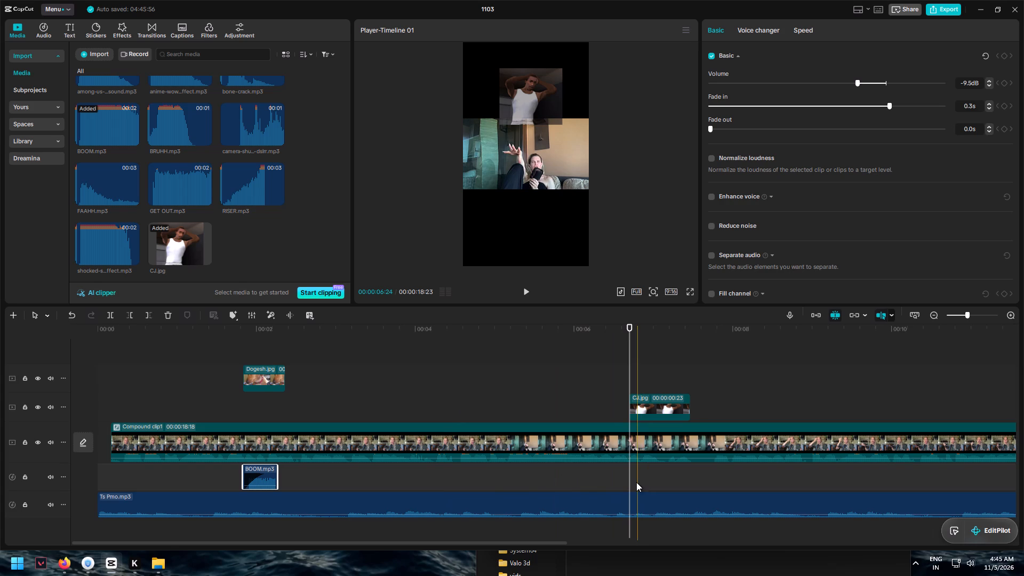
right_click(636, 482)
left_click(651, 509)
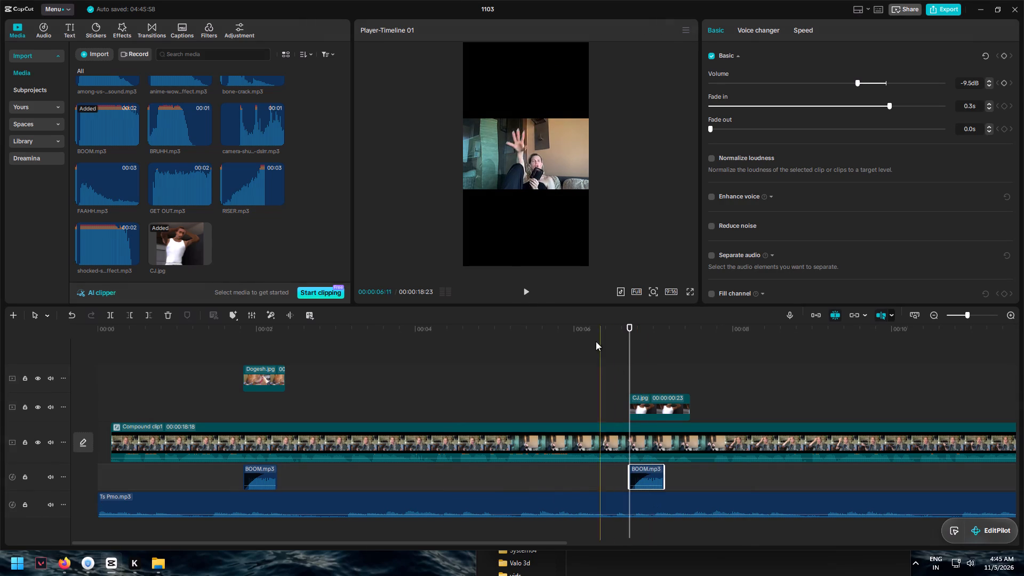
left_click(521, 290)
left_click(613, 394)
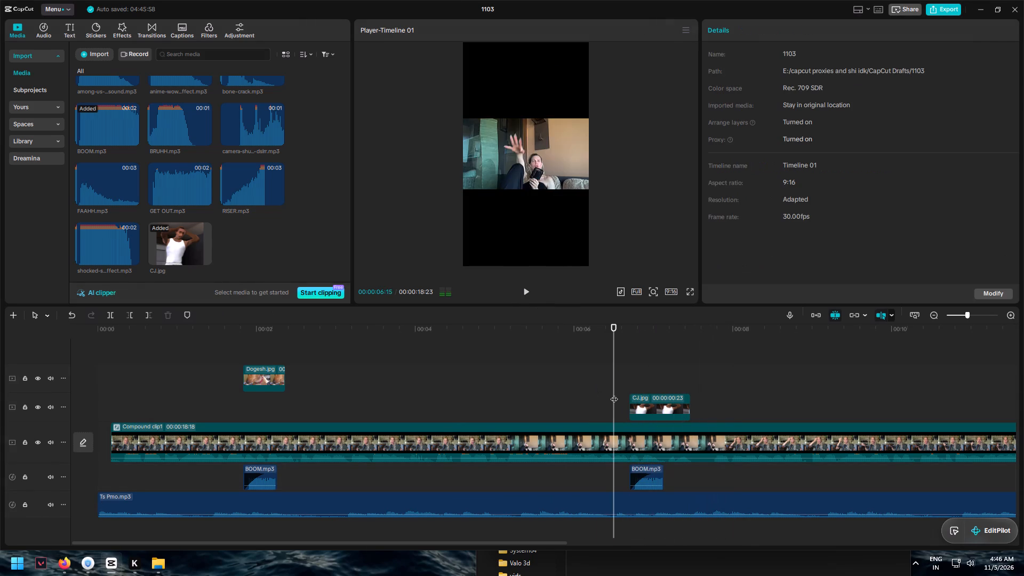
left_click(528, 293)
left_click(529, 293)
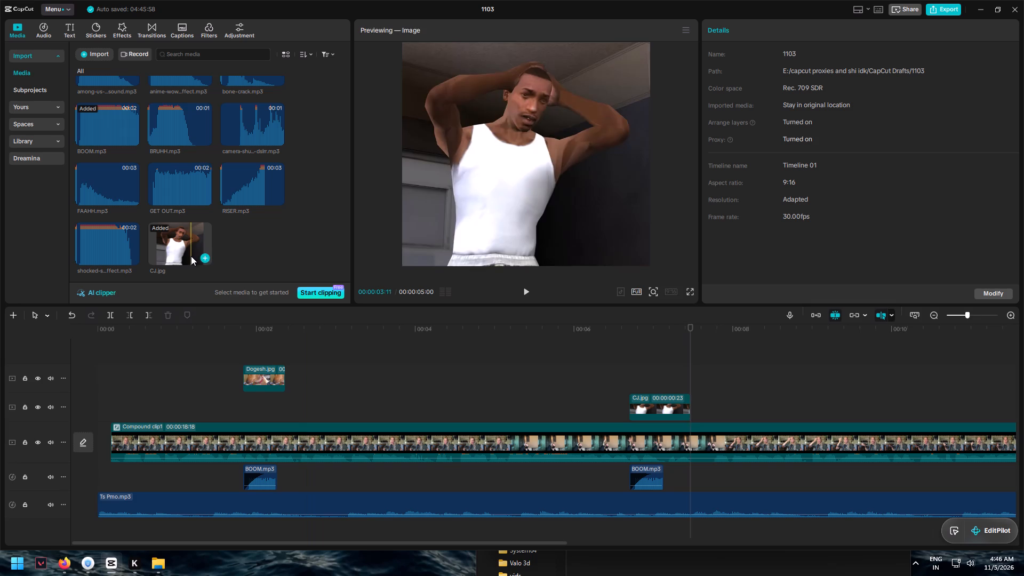
Add shocked-sound-effect.mp3 beneath the CJ.jpg overlay, moving the copied BOOM.mp3 aside to about 6 seconds, and preview the sound.
left_click_drag(113, 240, 580, 503)
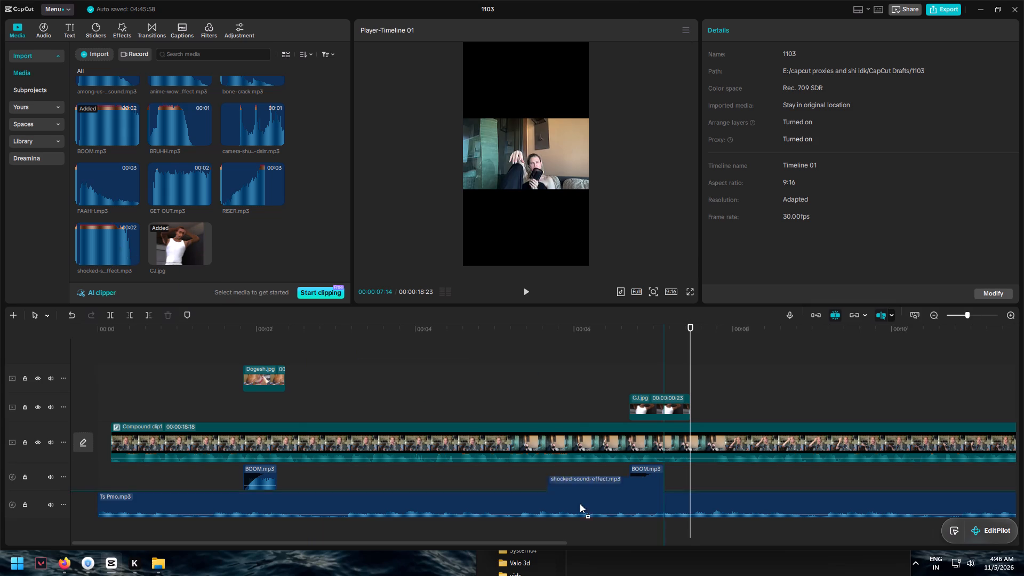
left_click_drag(580, 503, 670, 474)
left_click_drag(643, 472, 587, 391)
left_click_drag(707, 499, 660, 468)
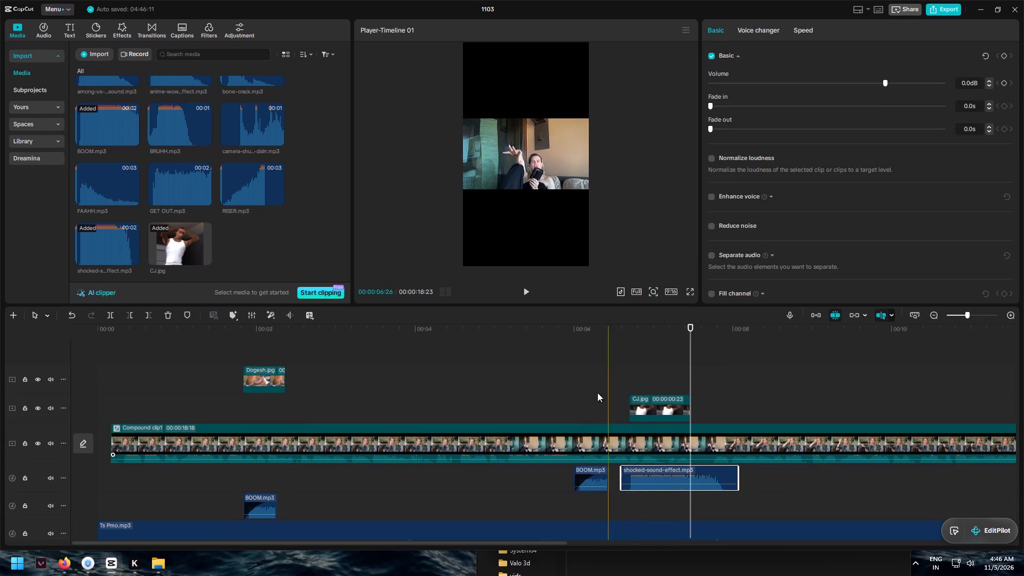
left_click(594, 386)
left_click(524, 289)
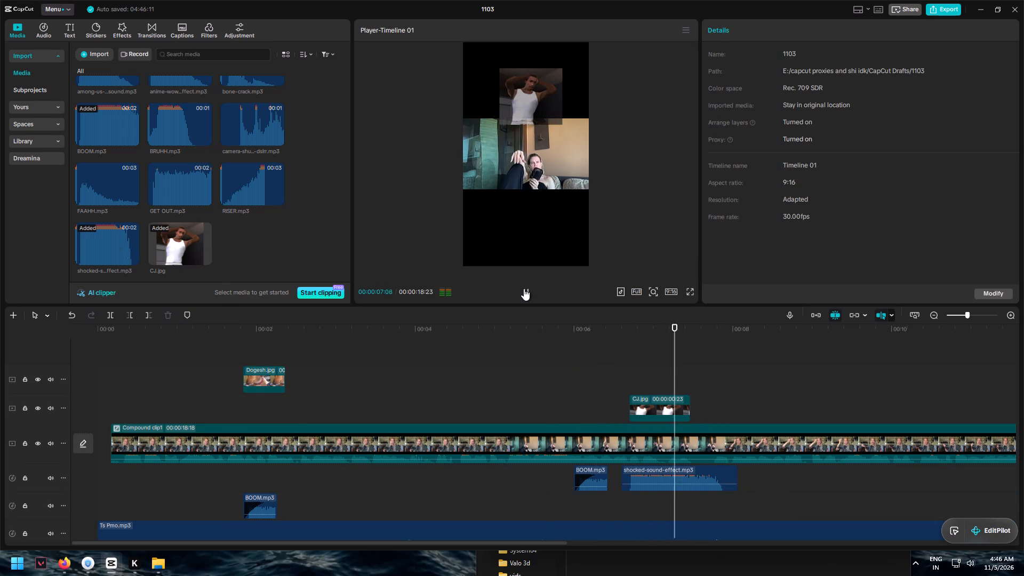
left_click(524, 289)
Delete the BOOM.mp3 copy that sits just before the shocked sound effect.
left_click(593, 485)
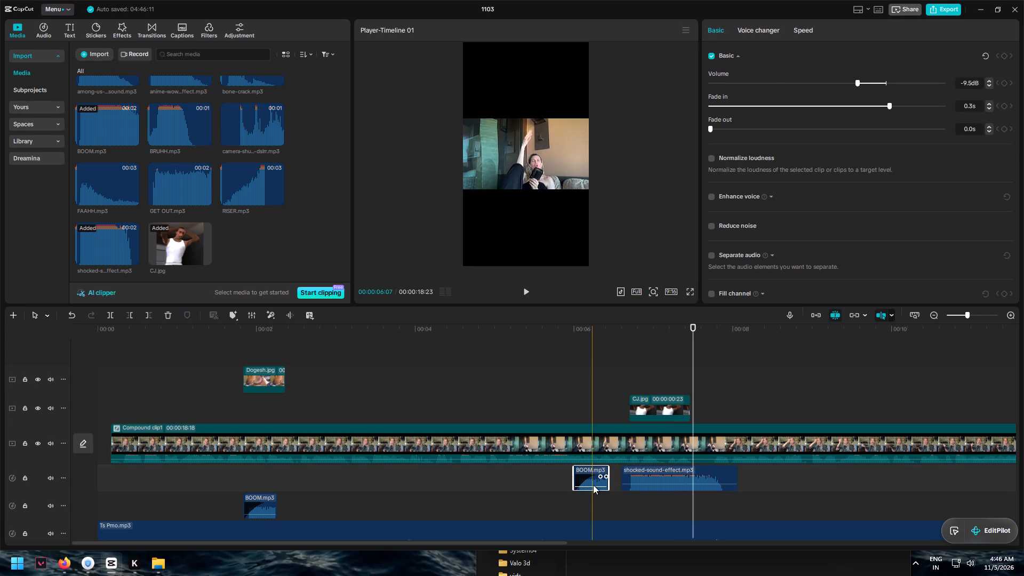
key("Delete")
Trim shocked-sound-effect.mp3 to start with the CJ.jpg overlay and end at about 7.3 seconds, with a 0.5-second fade-out.
left_click_drag(622, 471, 627, 471)
left_click_drag(736, 477, 698, 474)
left_click_drag(738, 471, 693, 470)
left_click(600, 390)
left_click(516, 290)
double_click(525, 289)
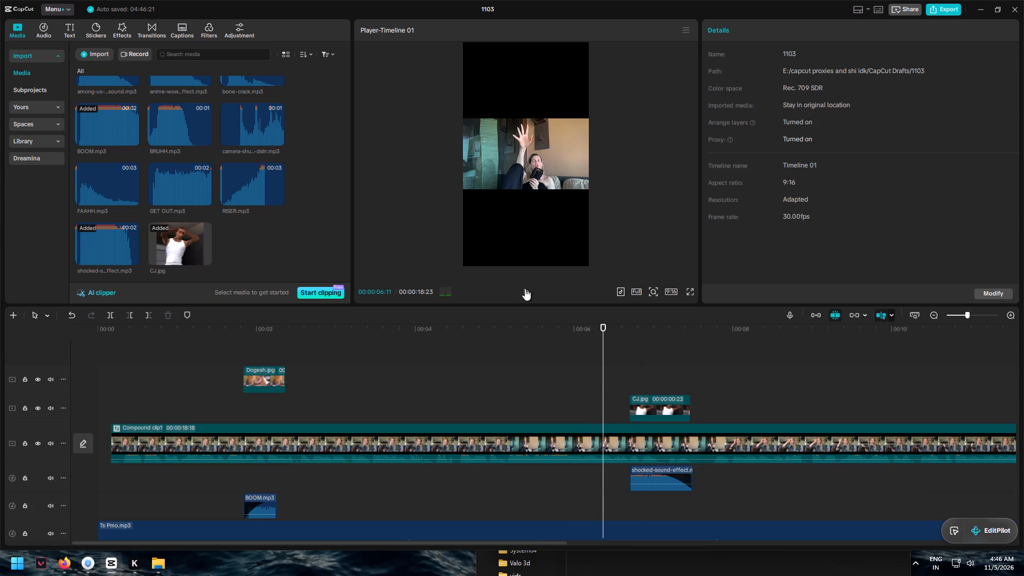
left_click(525, 289)
left_click(525, 291)
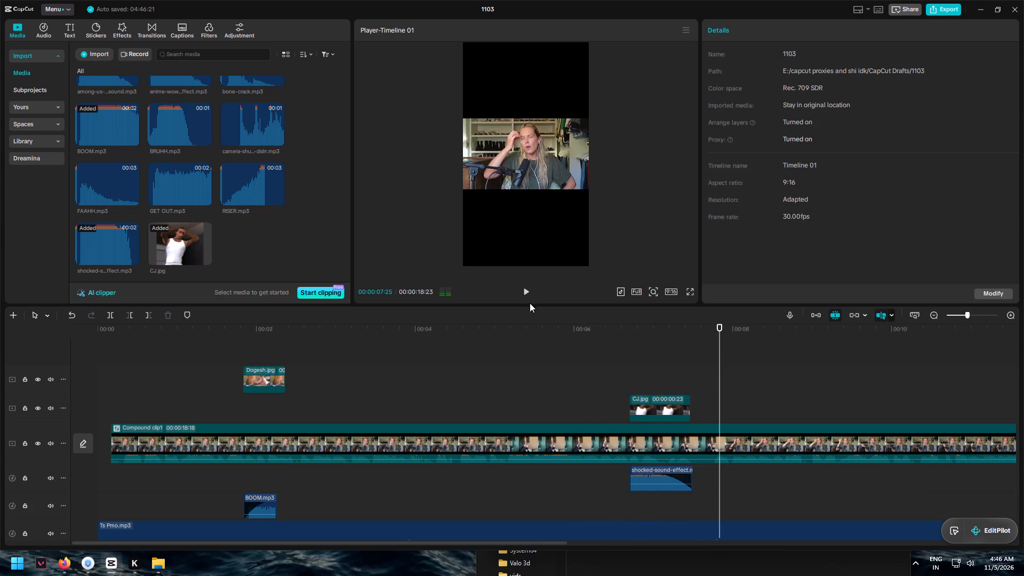
left_click_drag(691, 471, 683, 471)
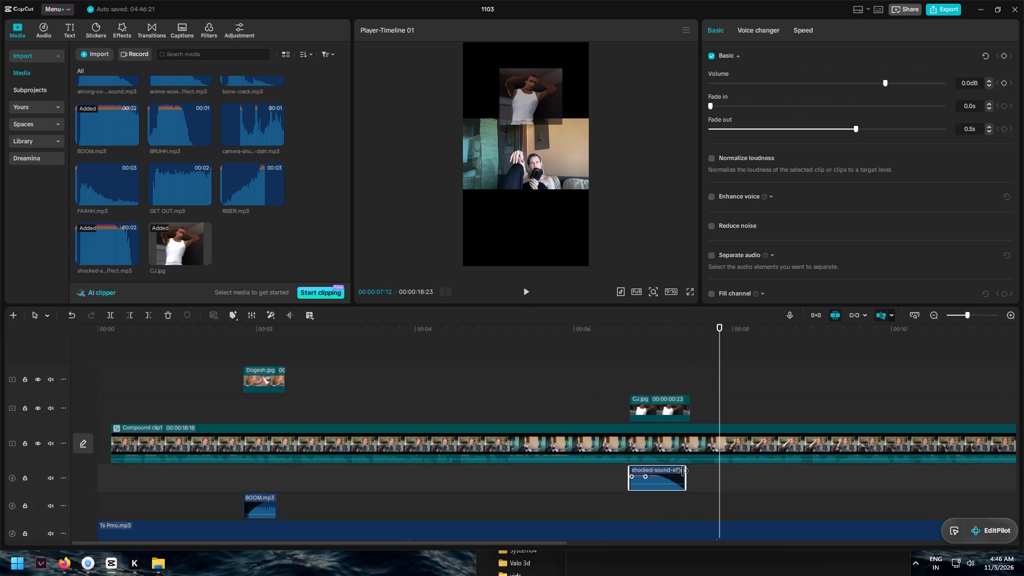
left_click_drag(683, 471, 676, 471)
Copy the trimmed shocked-sound-effect.mp3 clip and paste it at the start of the Dogesh.jpg overlay, at 00:00:01:25.
left_click(652, 469)
right_click(651, 469)
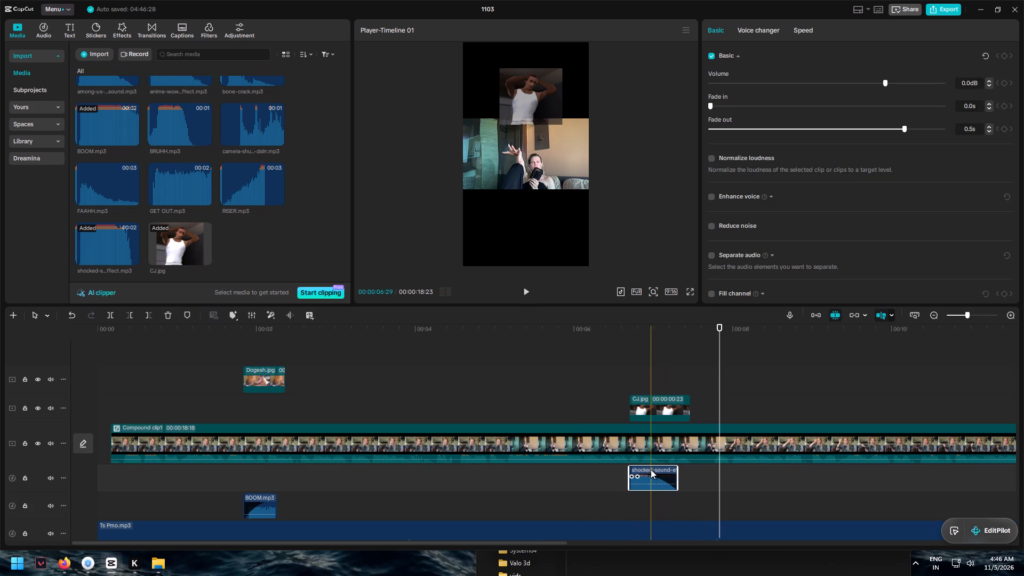
left_click(676, 292)
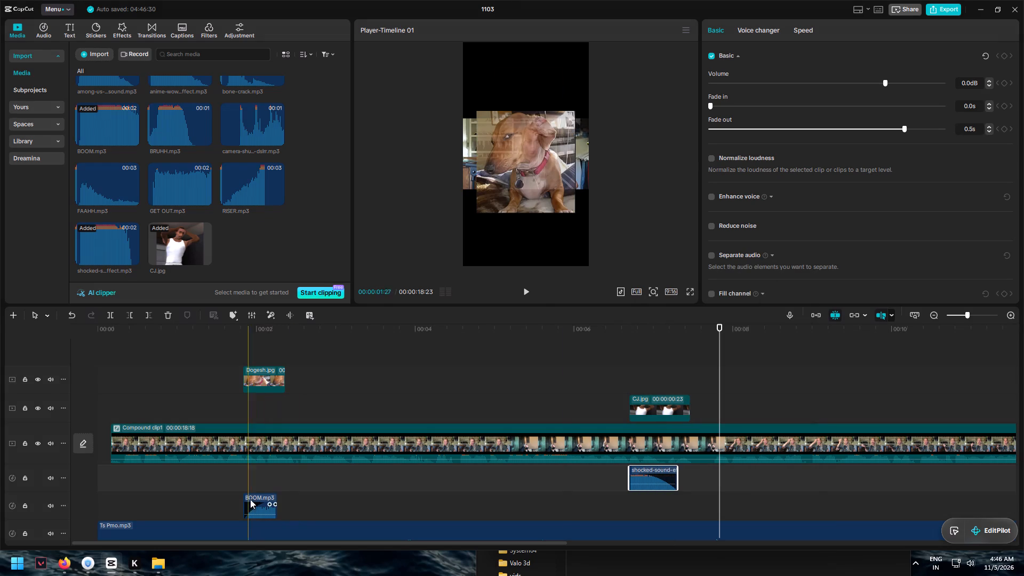
left_click(255, 485)
left_click(246, 484)
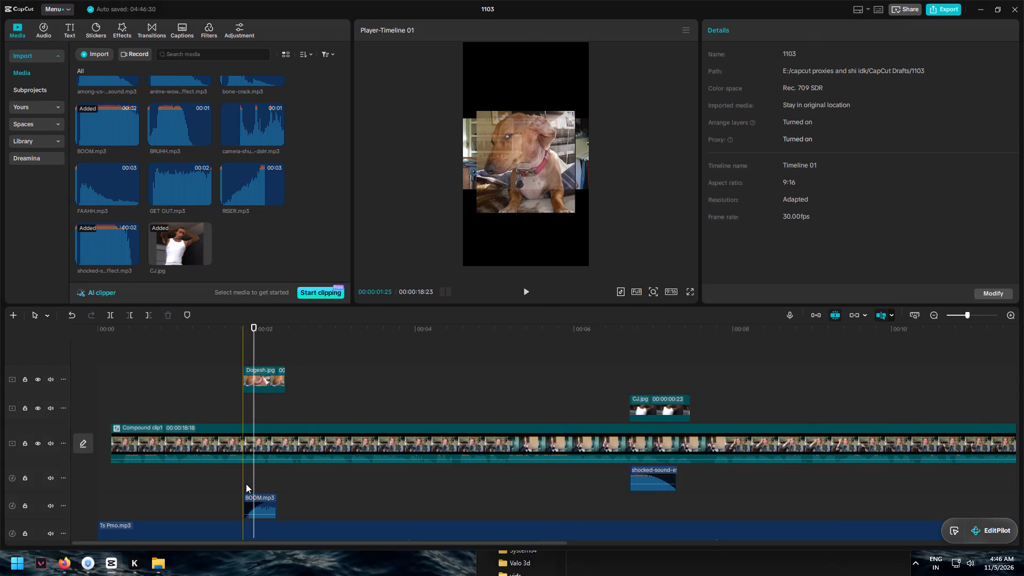
right_click(246, 484)
left_click(270, 513)
Delete the BOOM.mp3 clip beneath the Dogesh.jpg overlay and play back the section with the shocked sound.
left_click(263, 507)
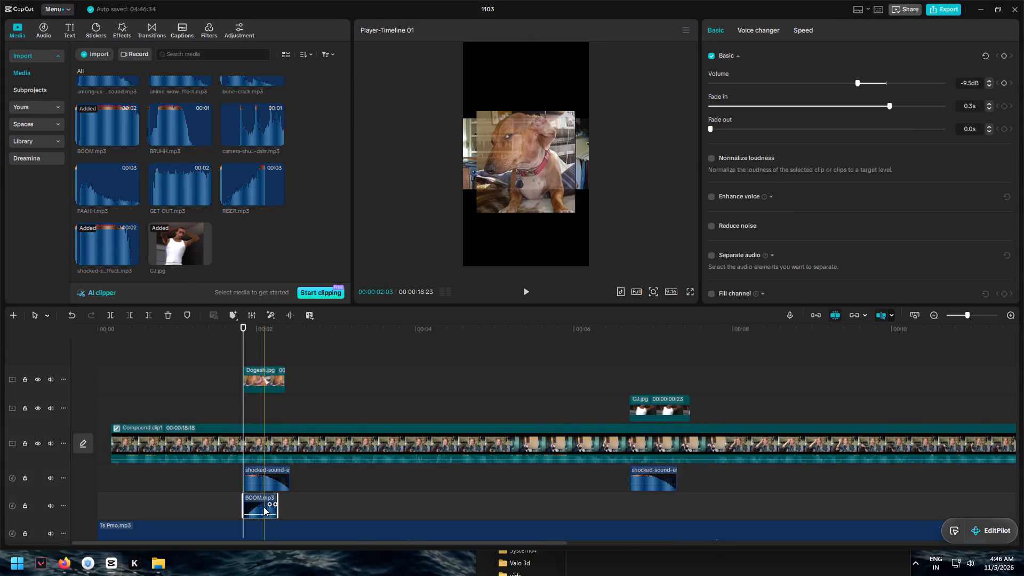
key("Delete")
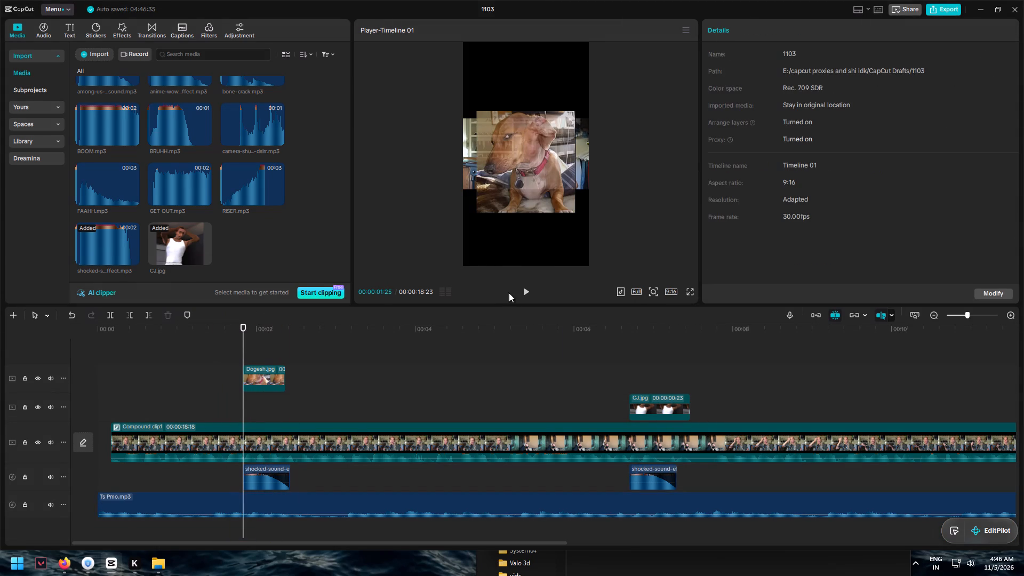
left_click(524, 289)
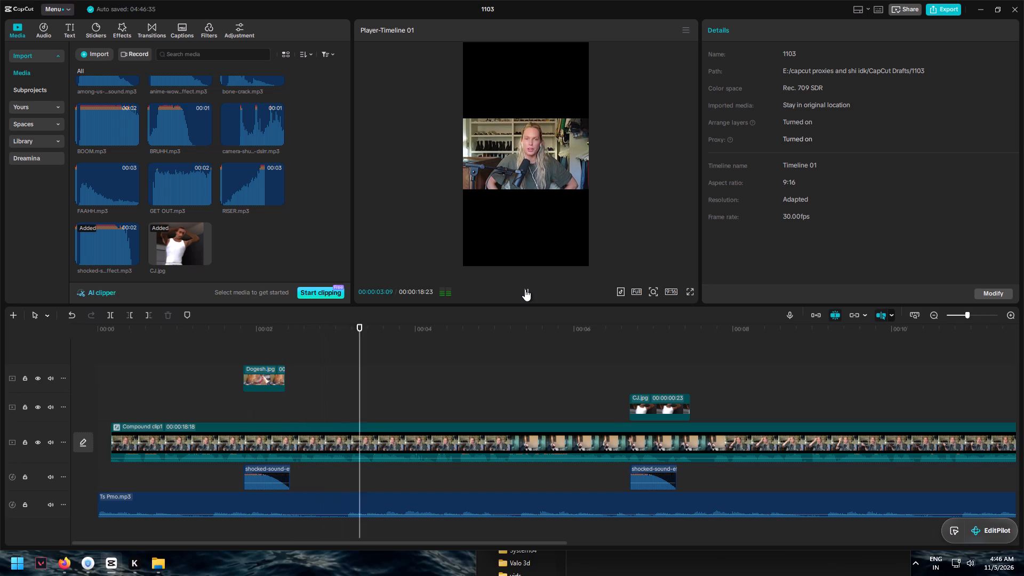